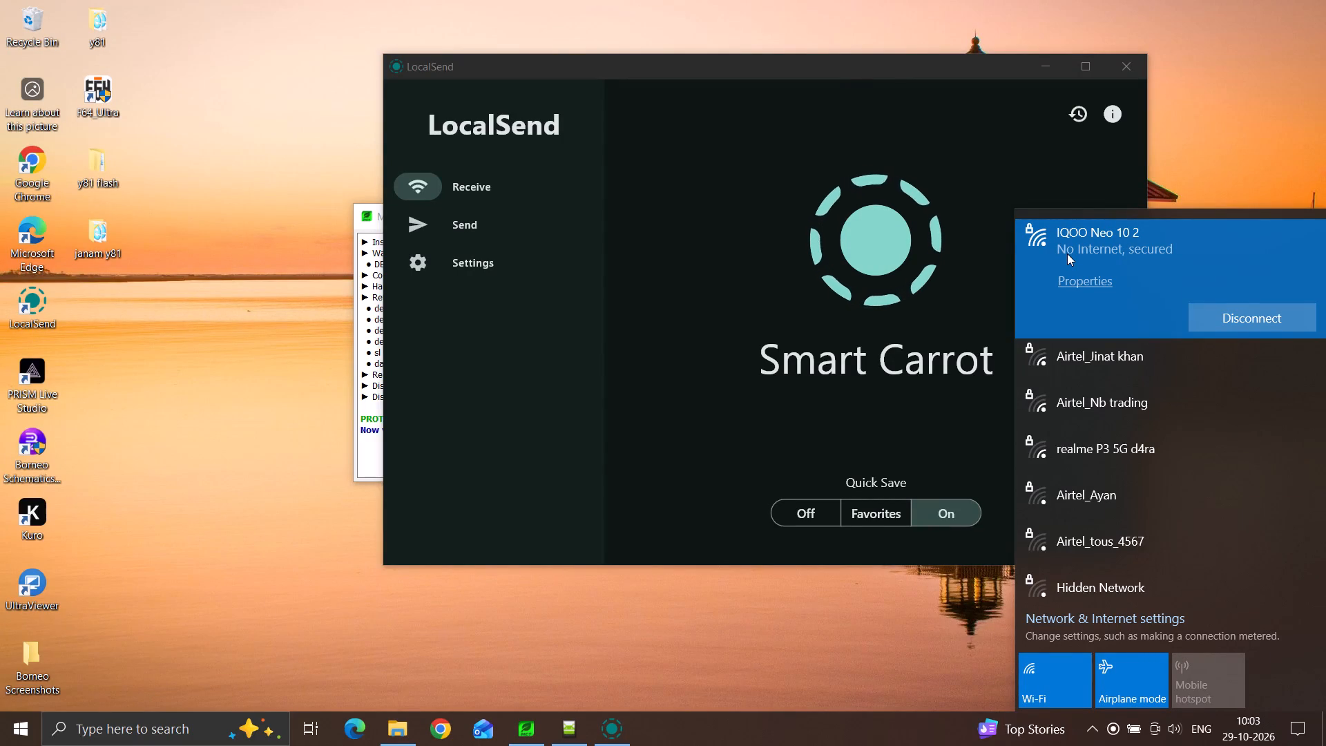
Dismiss the Wi-Fi network list and return to the LocalSend receive screen.
{"action": "left_click", "coordinate": [852, 244]}
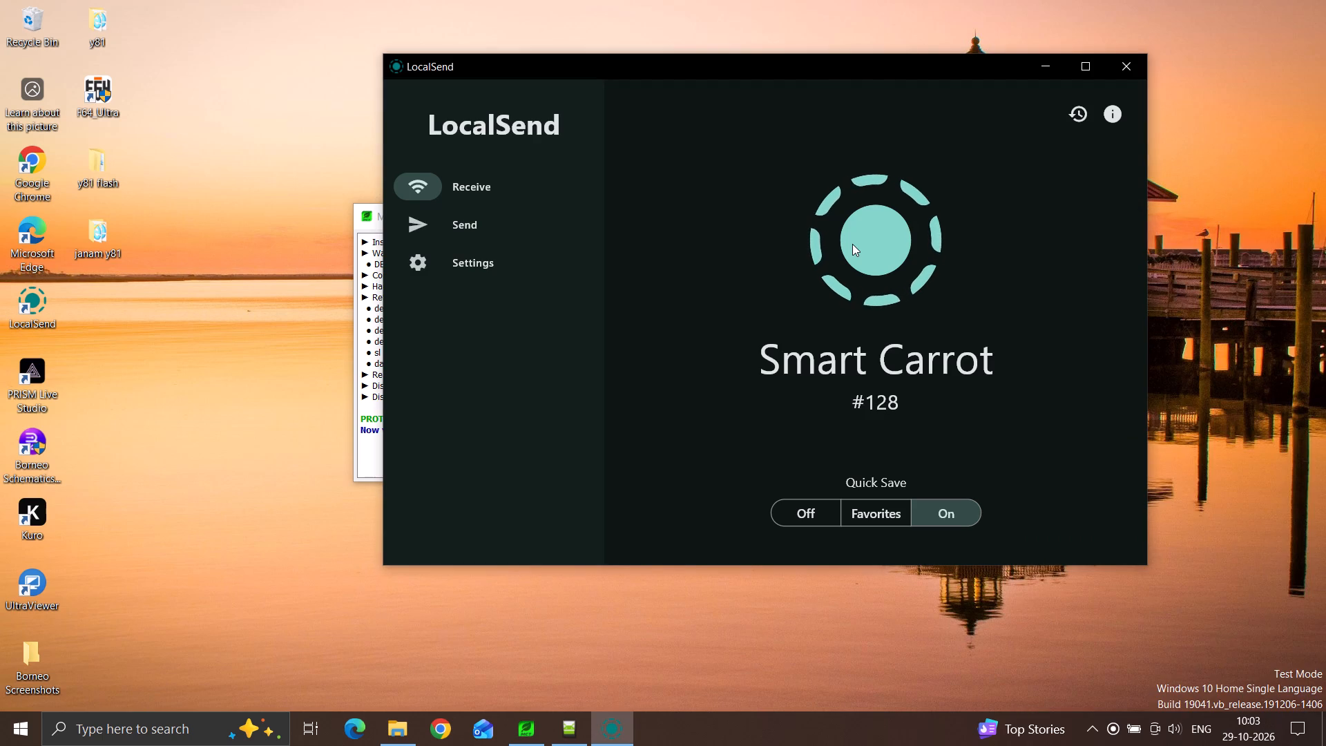
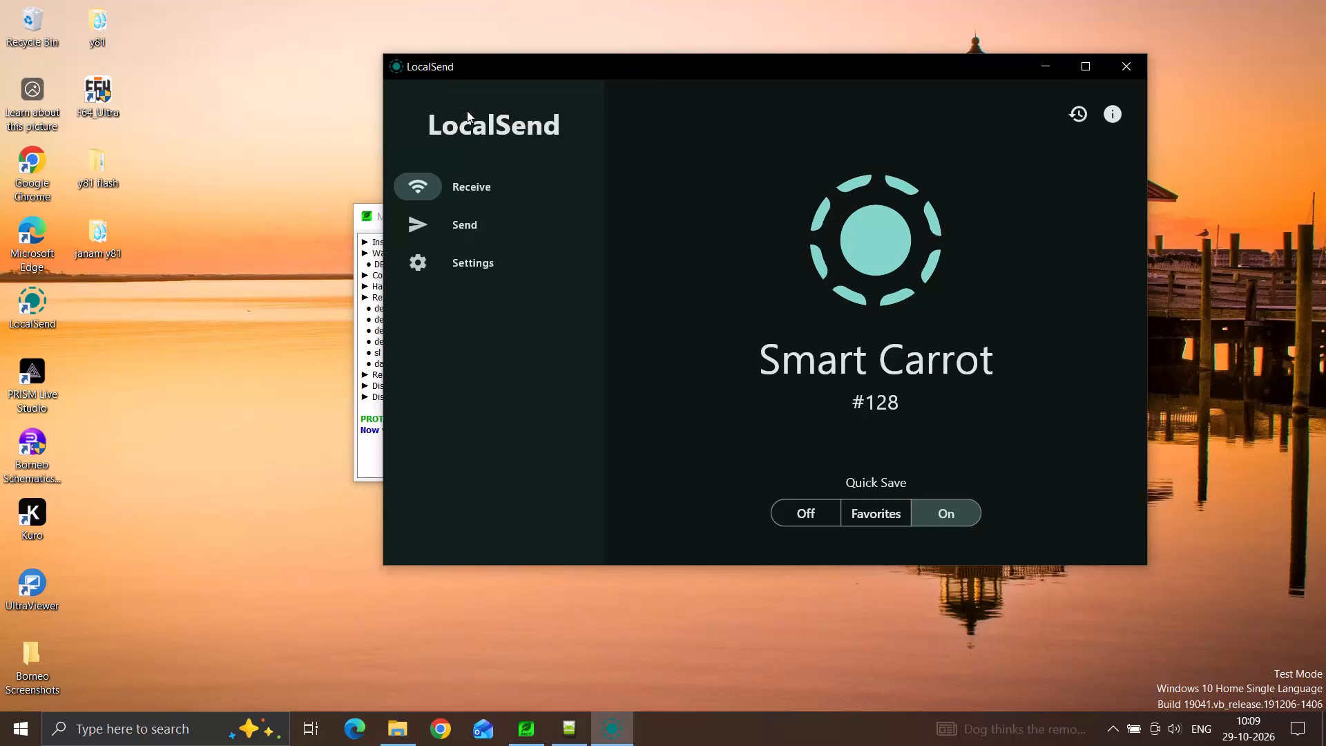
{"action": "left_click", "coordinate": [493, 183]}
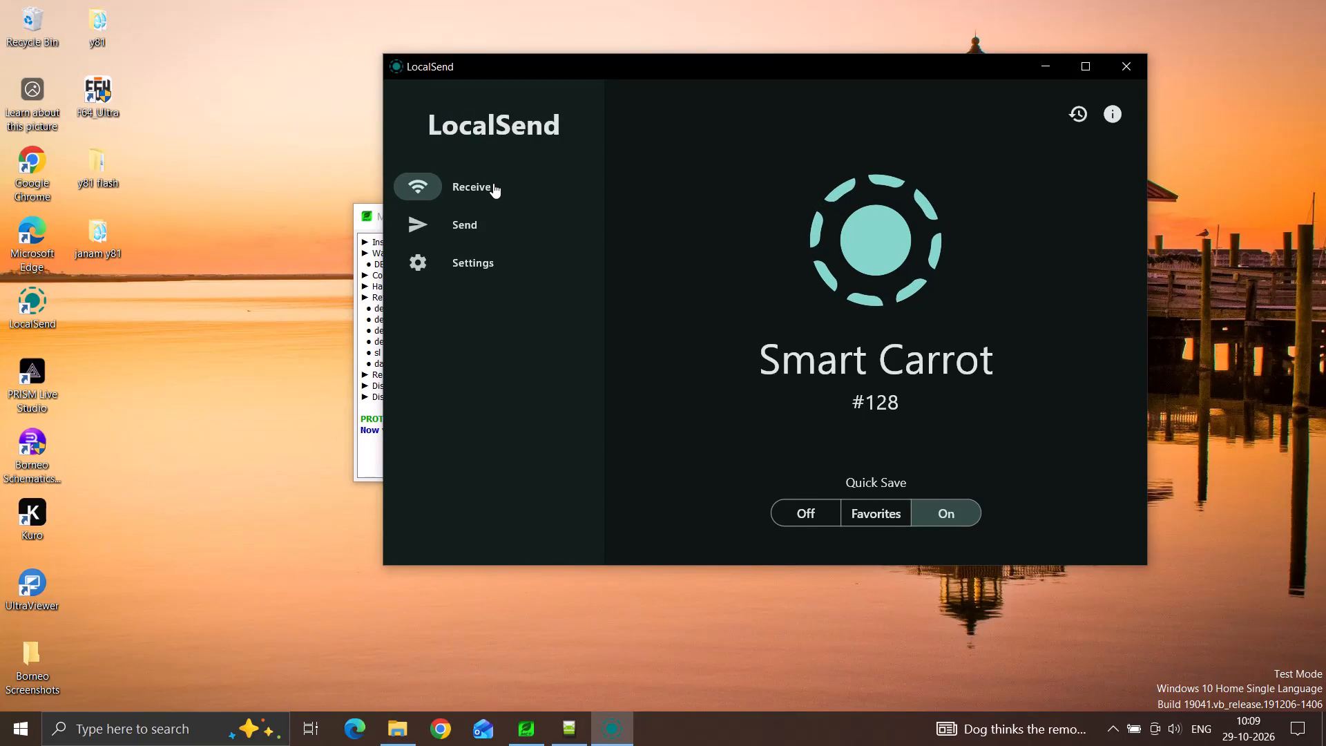
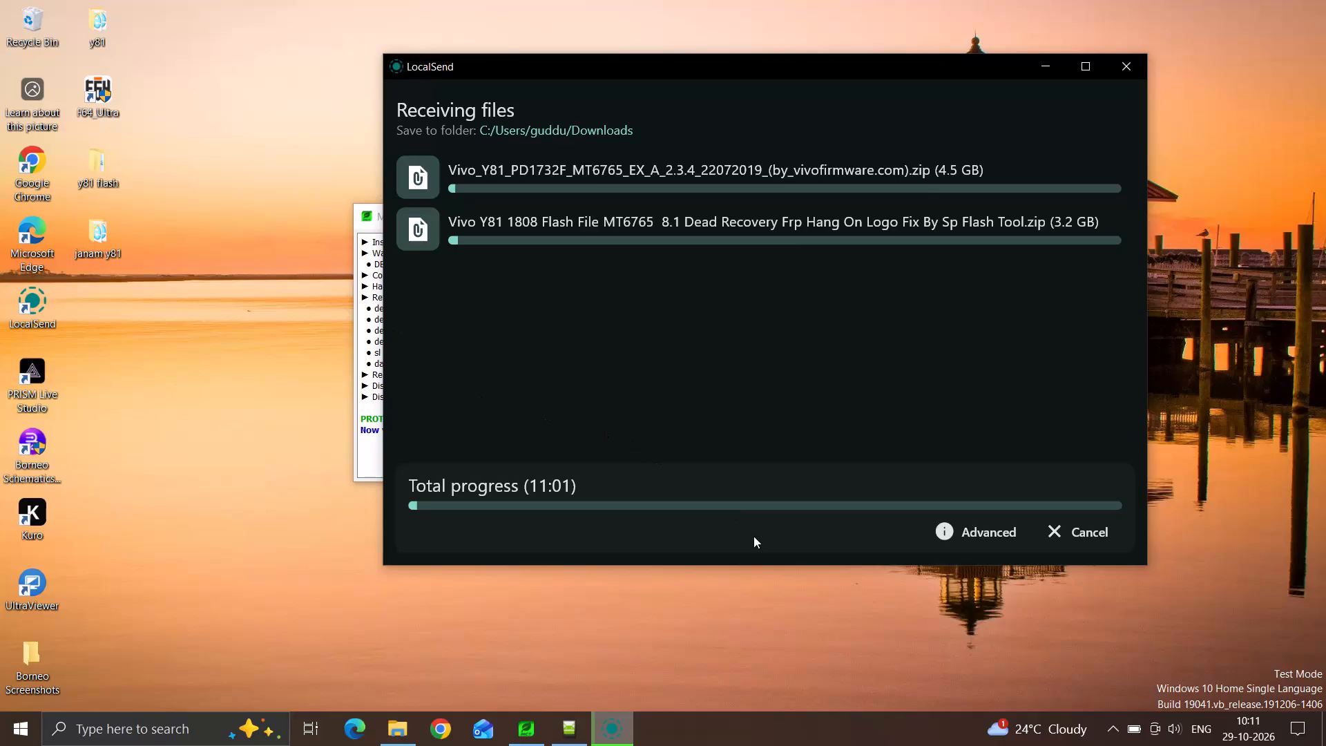
Cancel the incoming LocalSend transfer of the two Vivo Y81 firmware zip files.
{"action": "left_click", "coordinate": [1068, 535]}
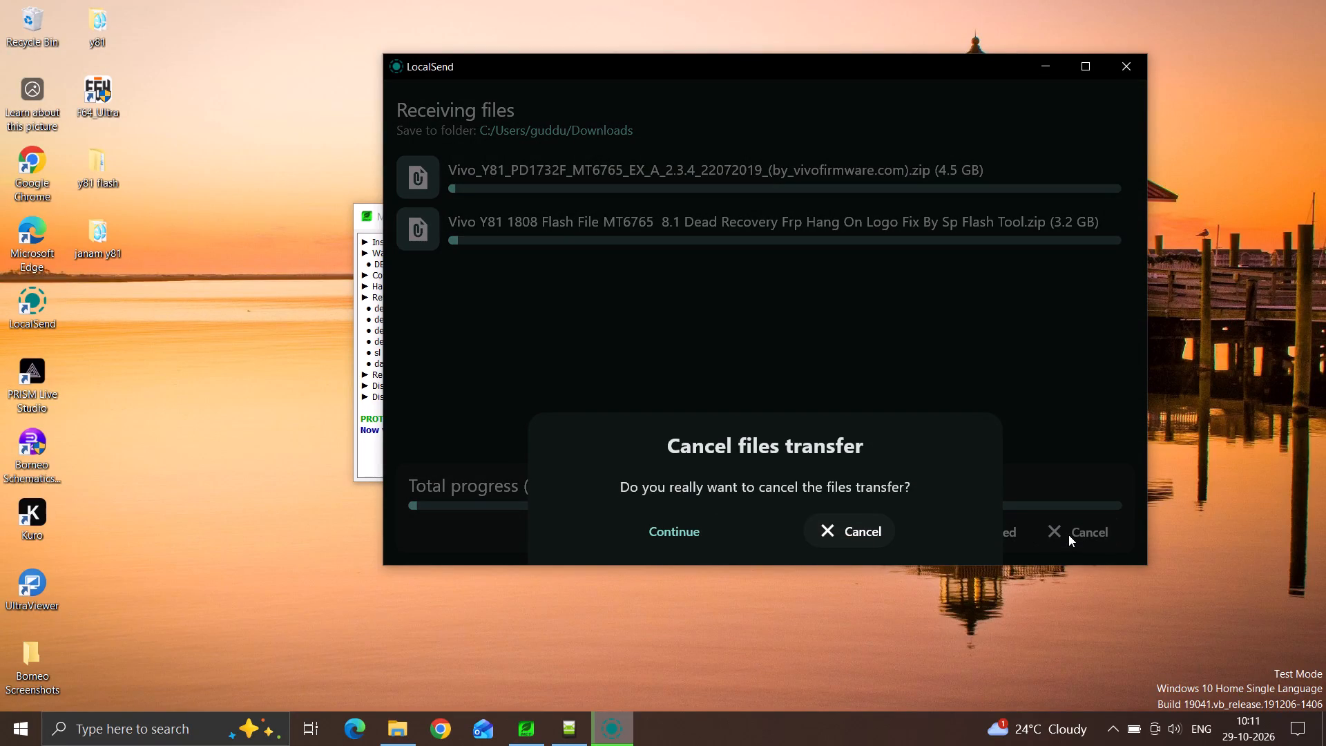
{"action": "left_click", "coordinate": [861, 530]}
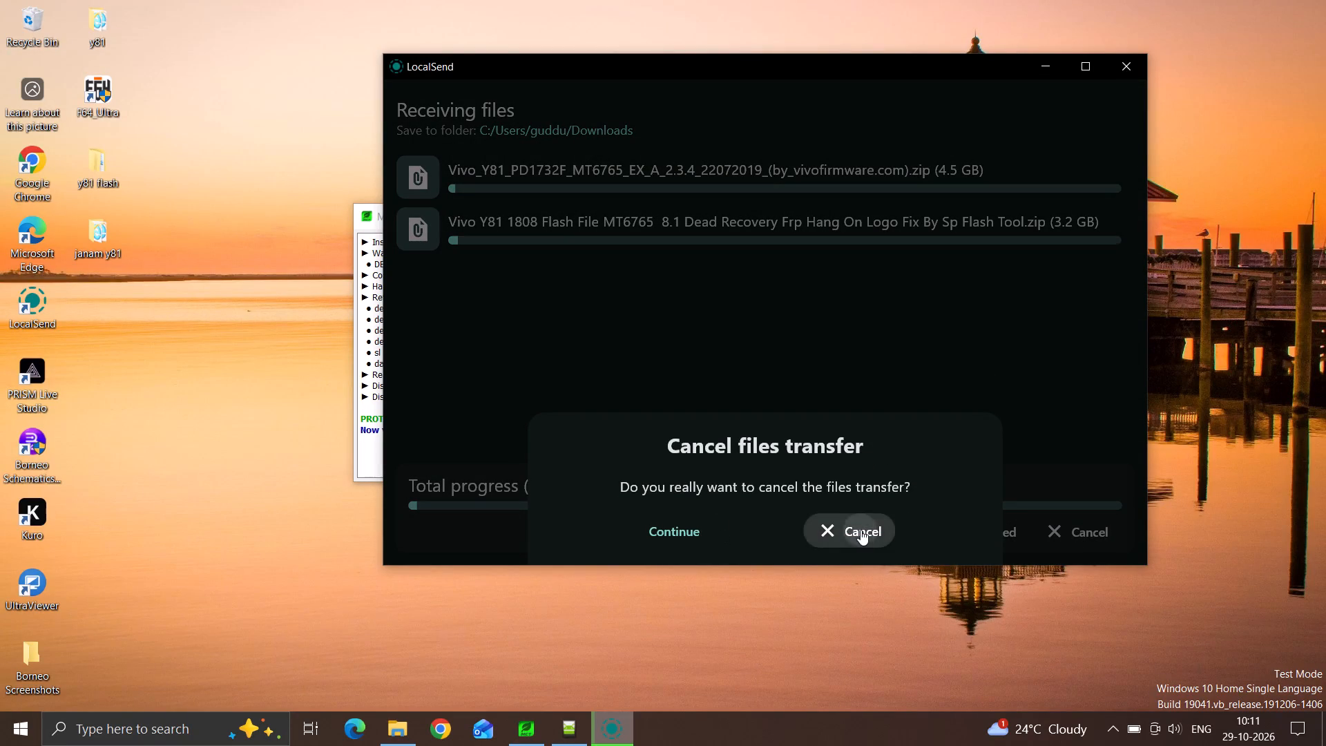
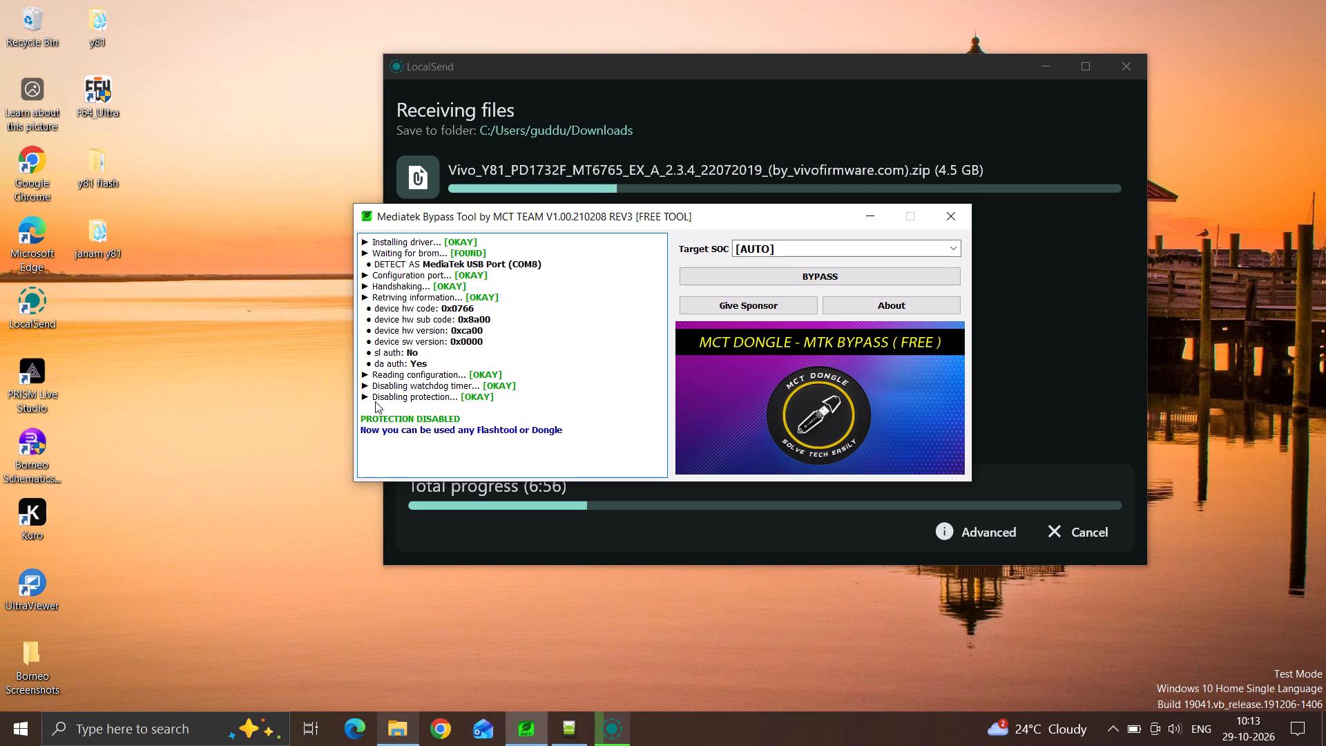
Open the Downloads folder in File Explorer.
{"action": "left_click", "coordinate": [390, 731]}
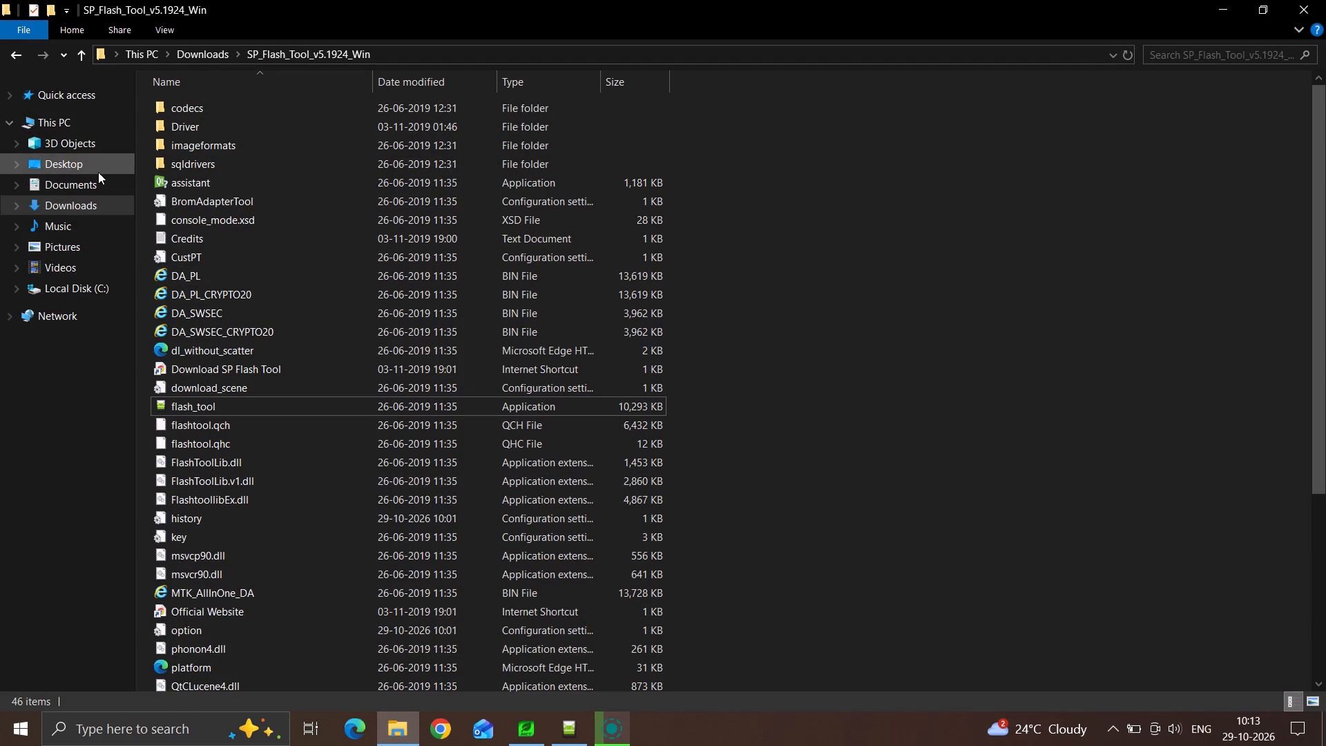
{"action": "left_click", "coordinate": [77, 206]}
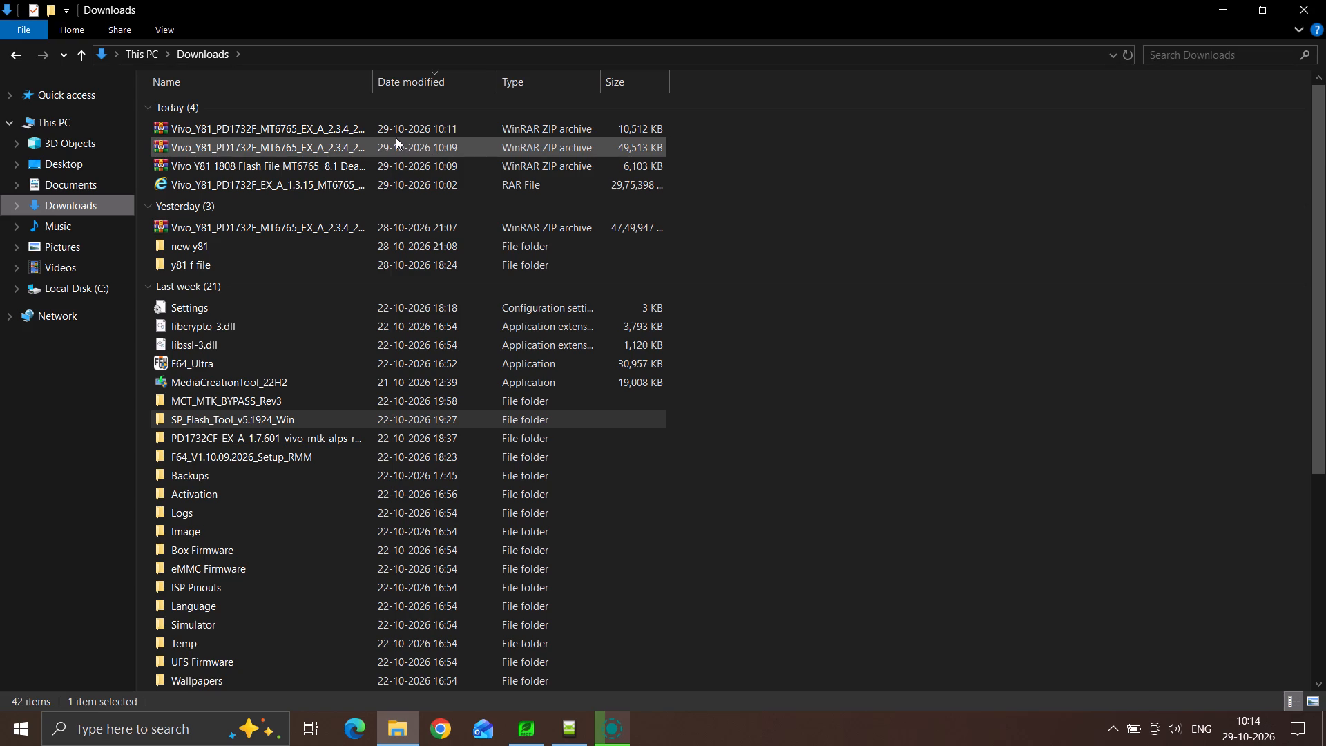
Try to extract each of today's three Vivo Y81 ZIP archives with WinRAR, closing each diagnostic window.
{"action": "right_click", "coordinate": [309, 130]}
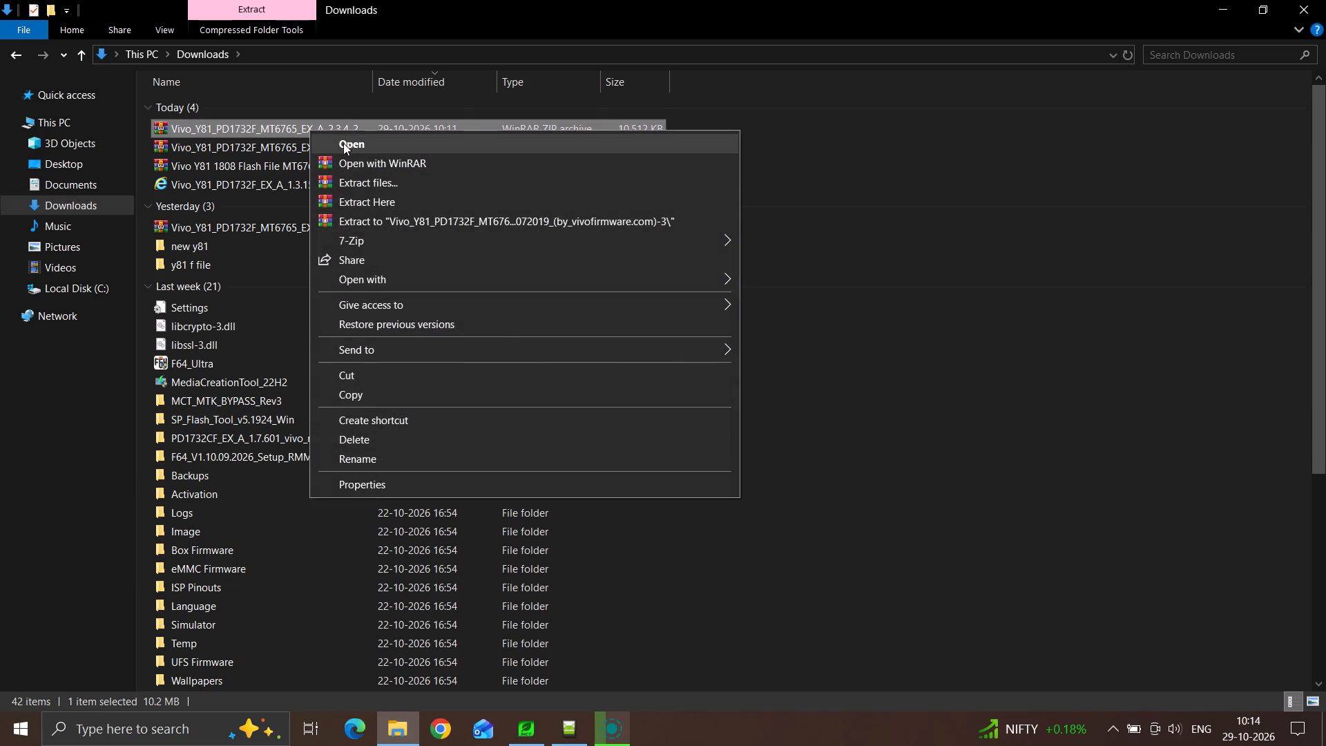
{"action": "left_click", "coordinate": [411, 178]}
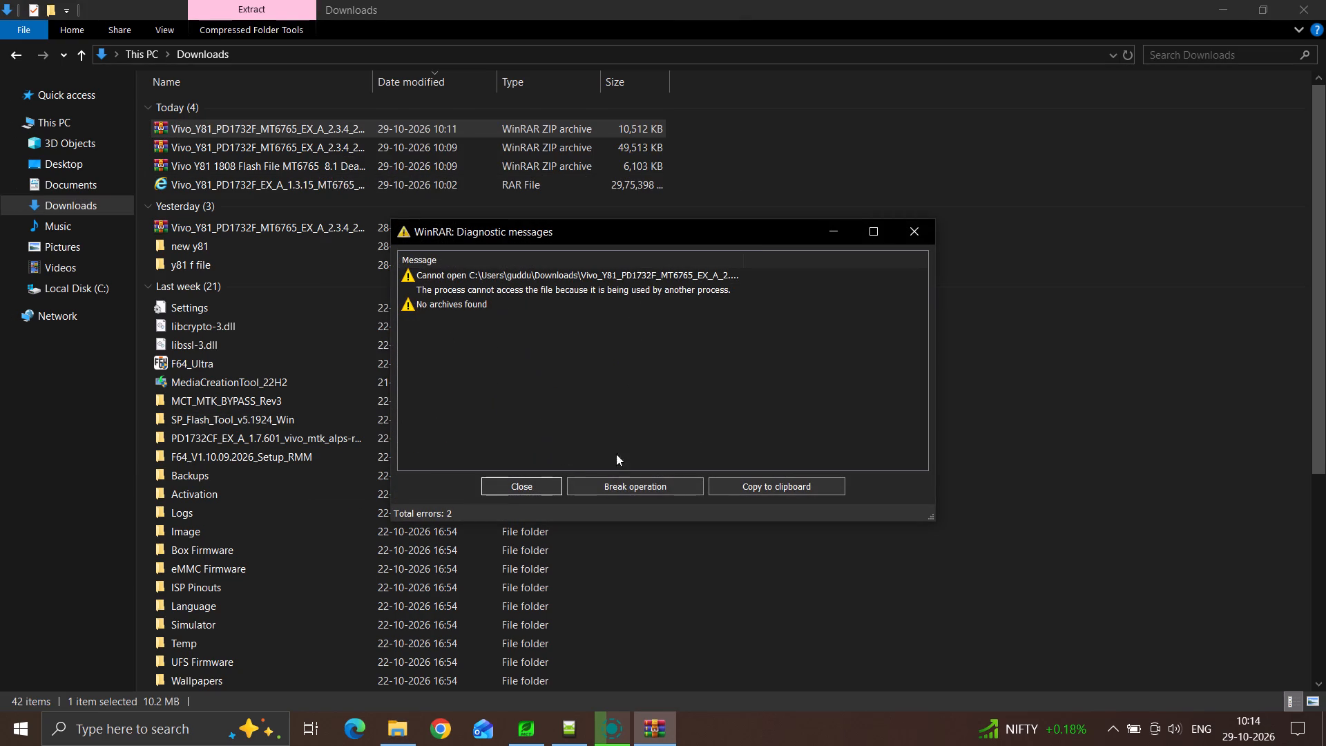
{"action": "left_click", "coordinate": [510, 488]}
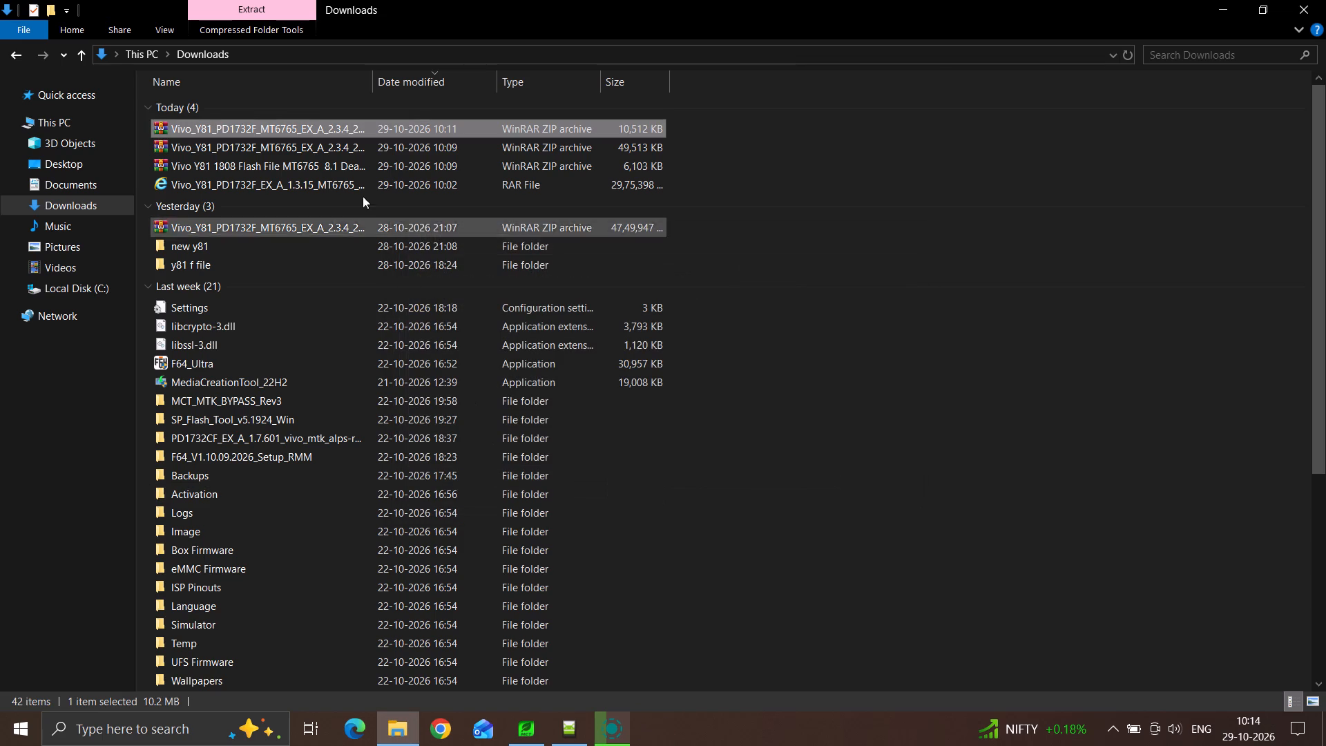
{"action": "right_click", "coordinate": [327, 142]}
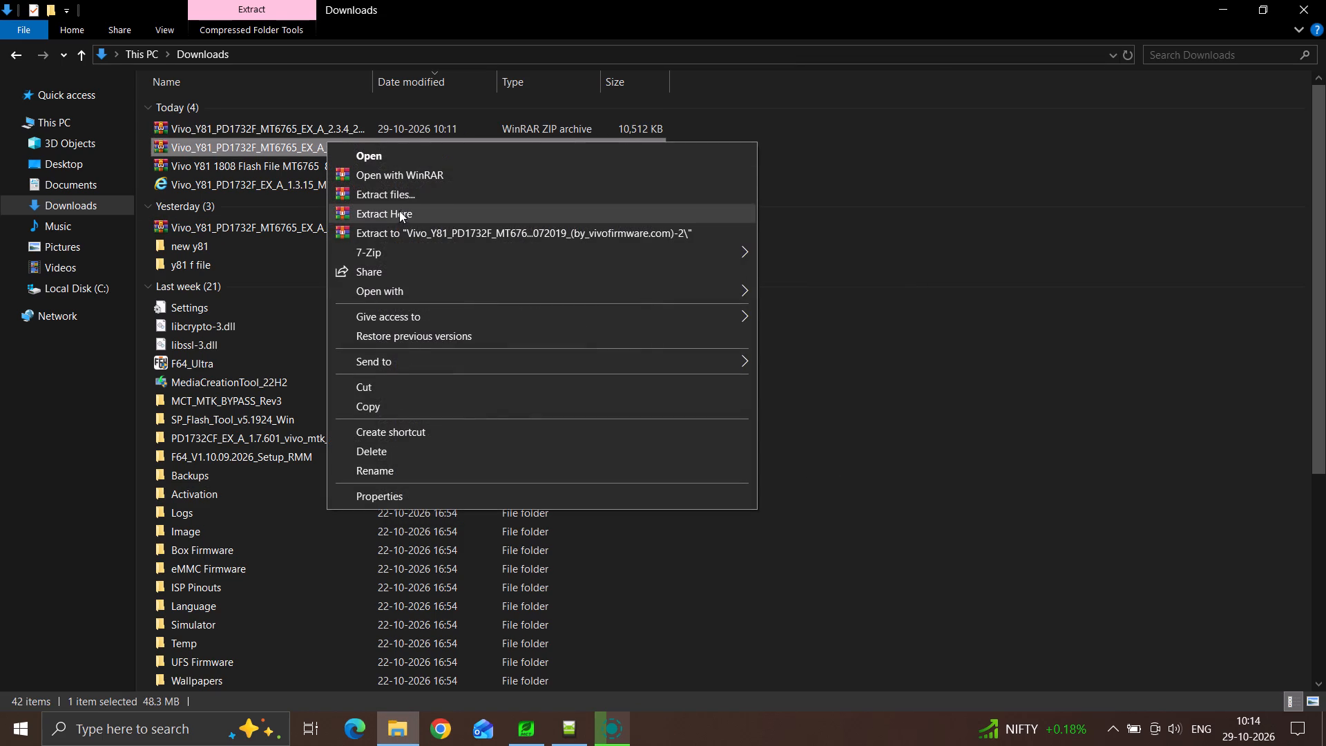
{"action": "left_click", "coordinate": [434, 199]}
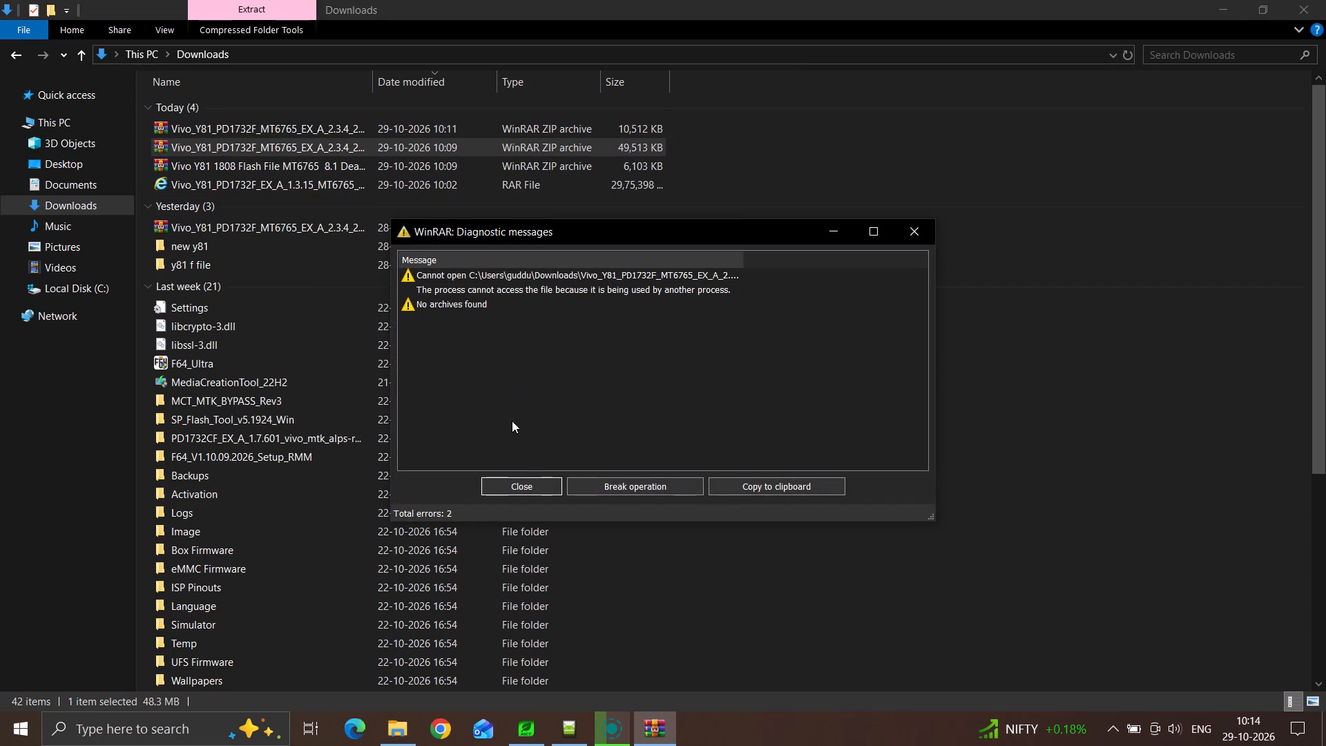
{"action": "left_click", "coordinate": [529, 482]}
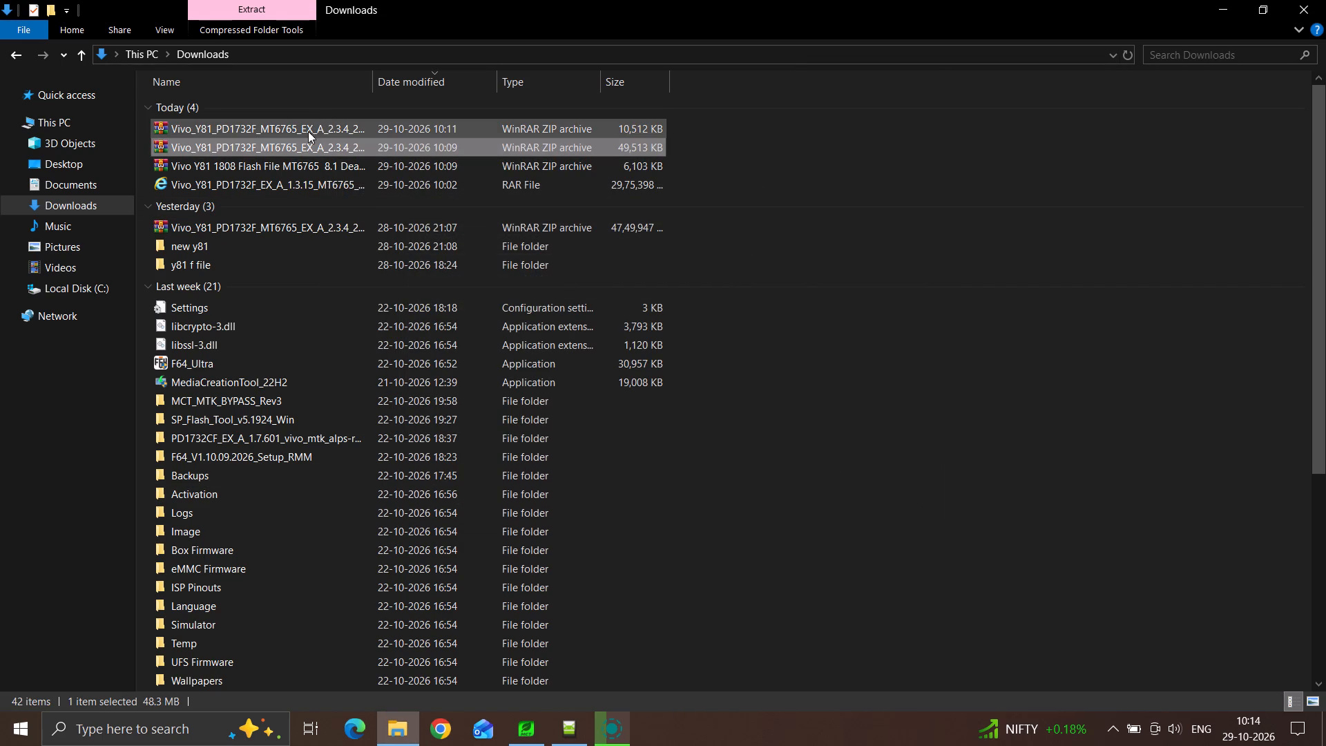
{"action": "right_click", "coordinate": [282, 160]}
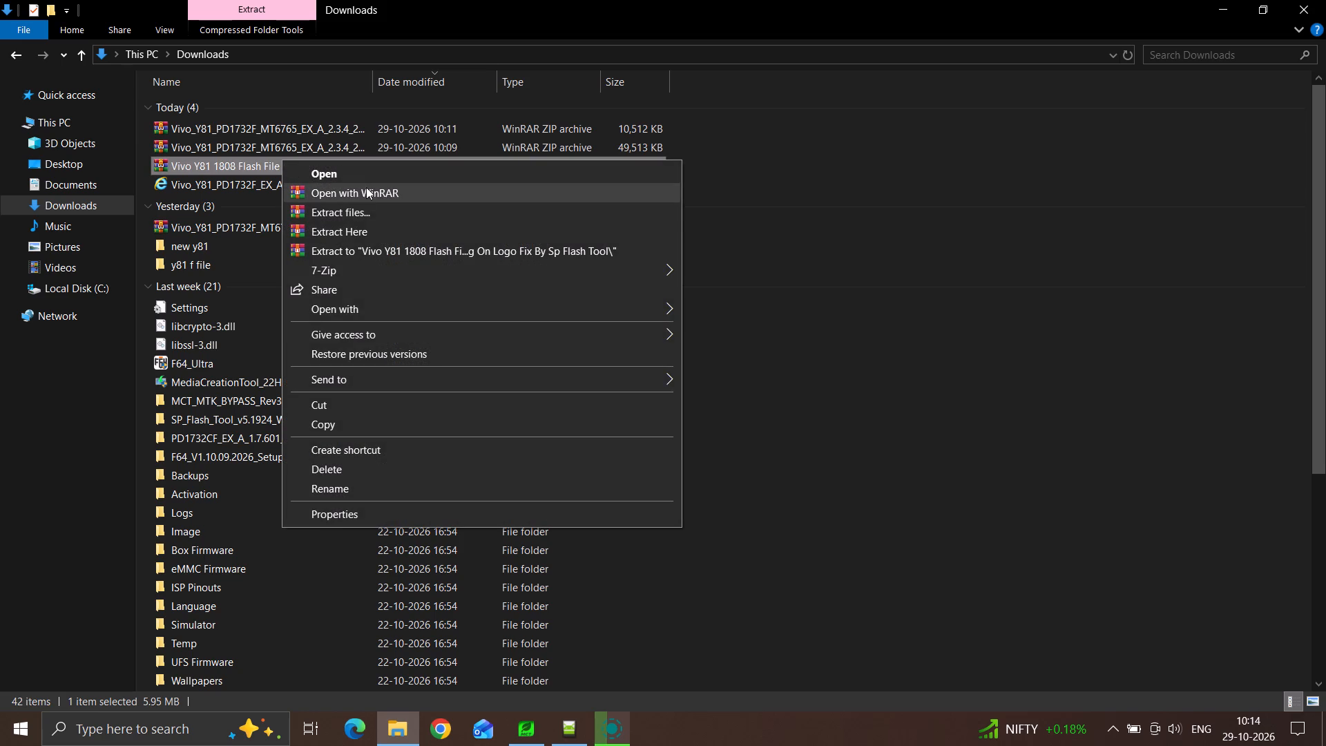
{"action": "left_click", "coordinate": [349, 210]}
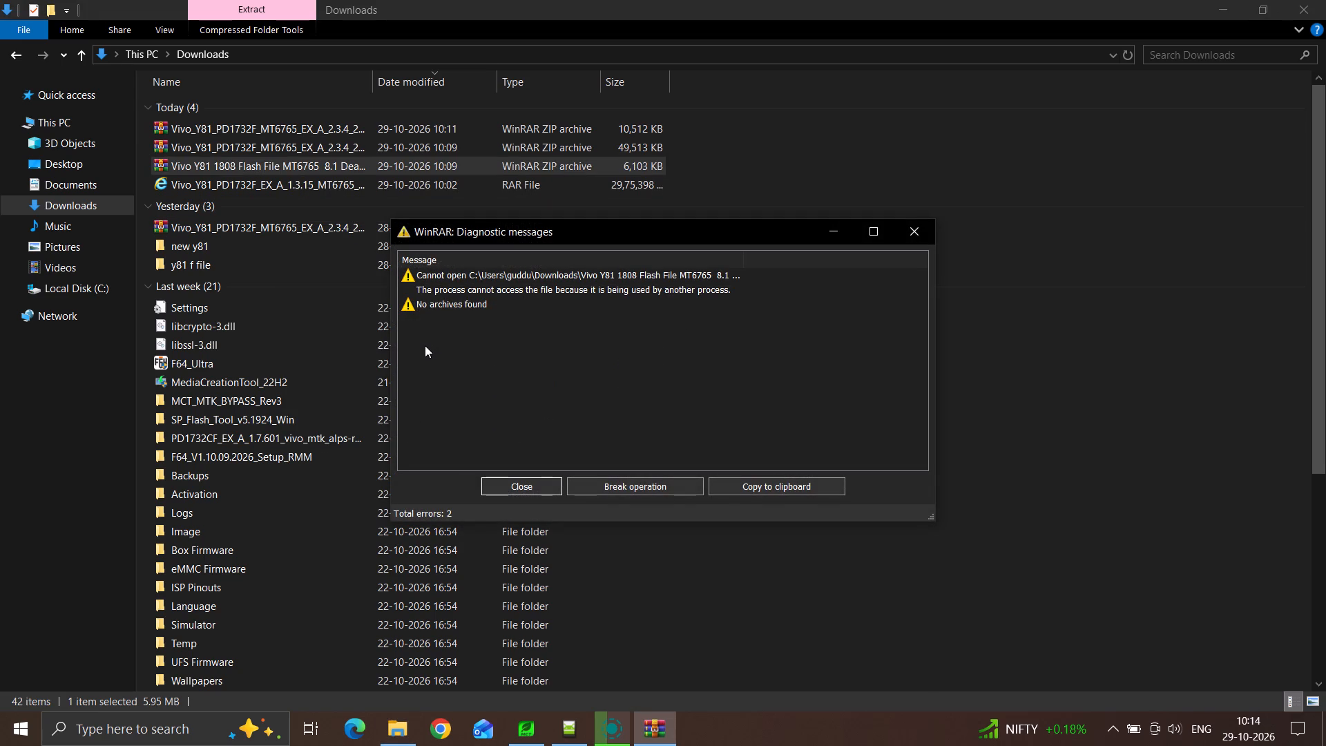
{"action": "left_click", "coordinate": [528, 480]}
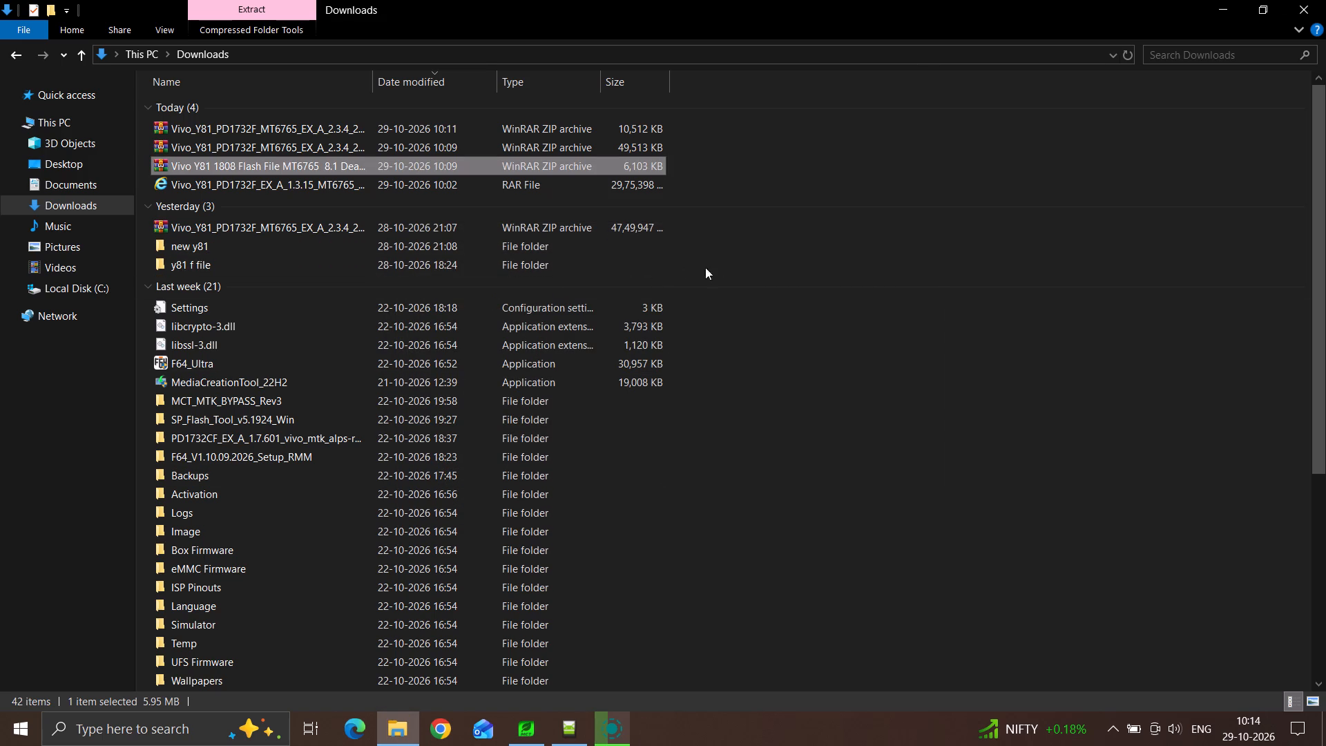
Delete yesterday's Vivo_Y81_PD1732F_MT6765_EX_A_2.3.4 ZIP archive from the Downloads folder.
{"action": "right_click", "coordinate": [601, 226]}
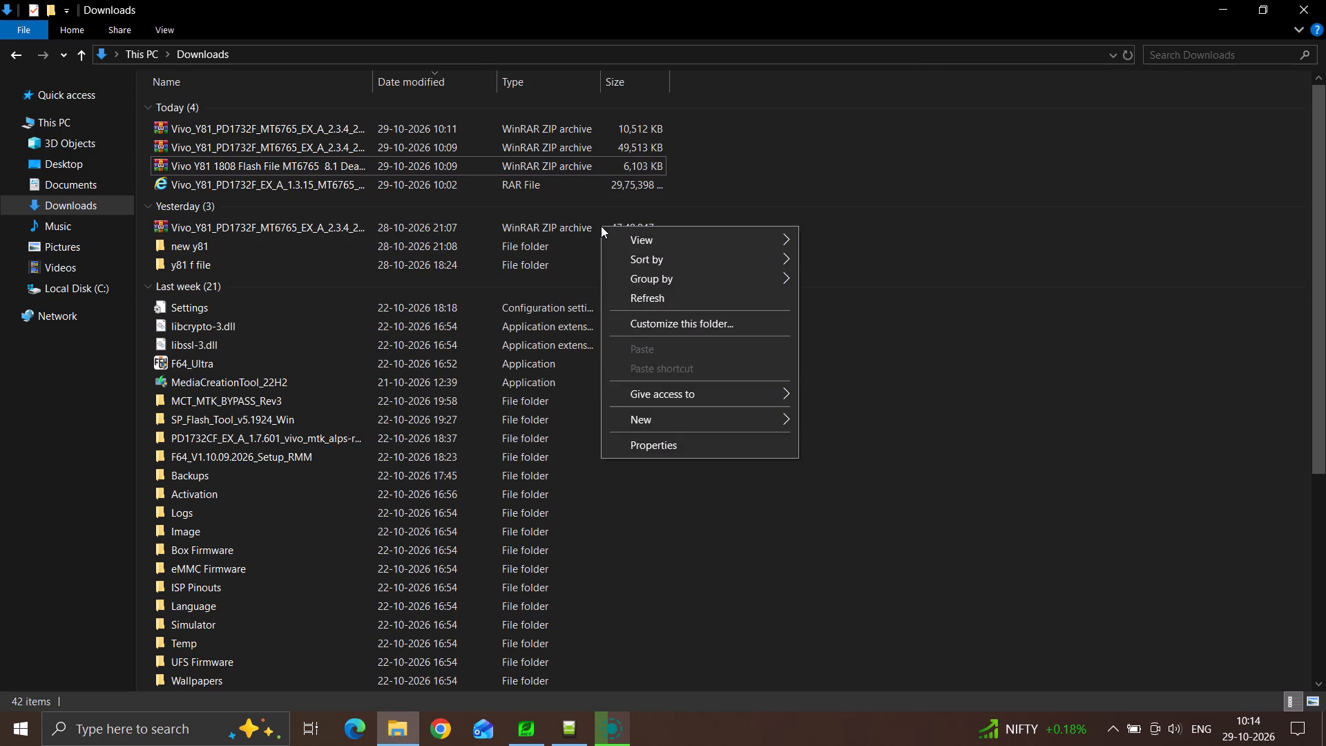
{"action": "left_click", "coordinate": [467, 227]}
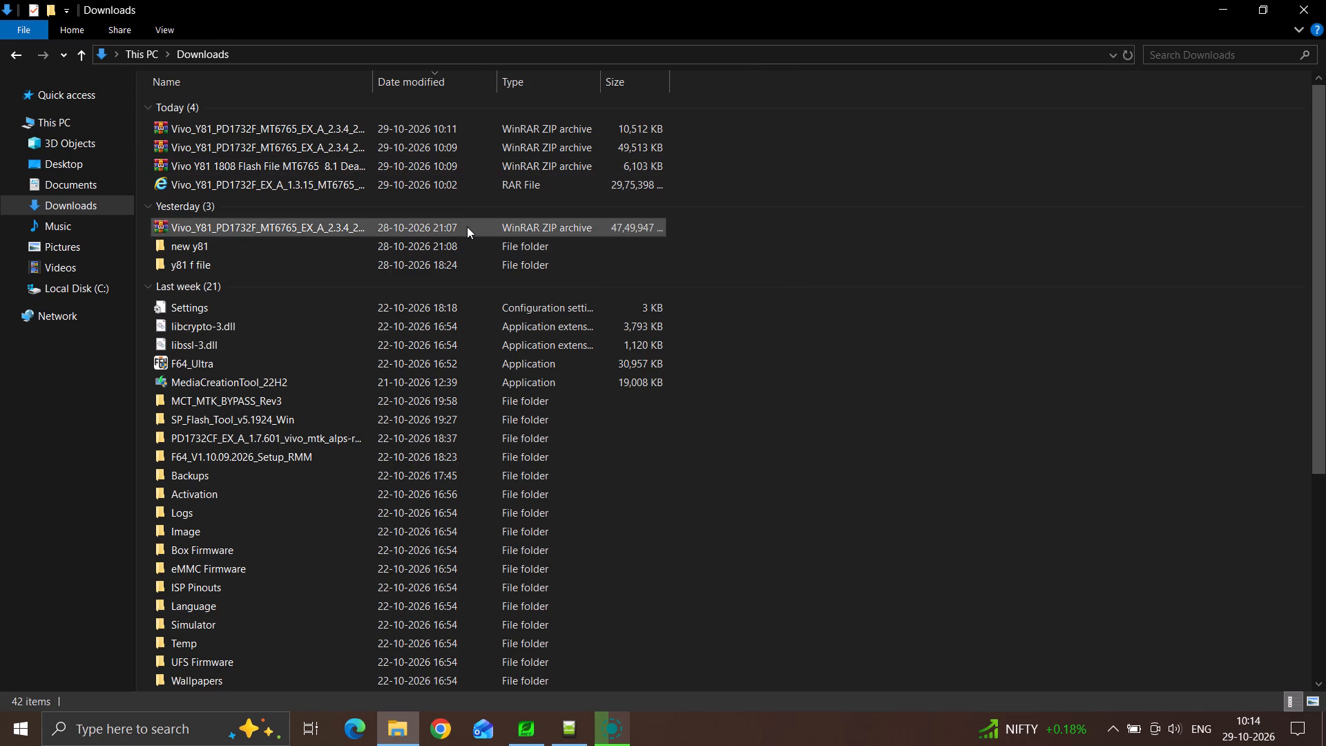
{"action": "right_click", "coordinate": [467, 227]}
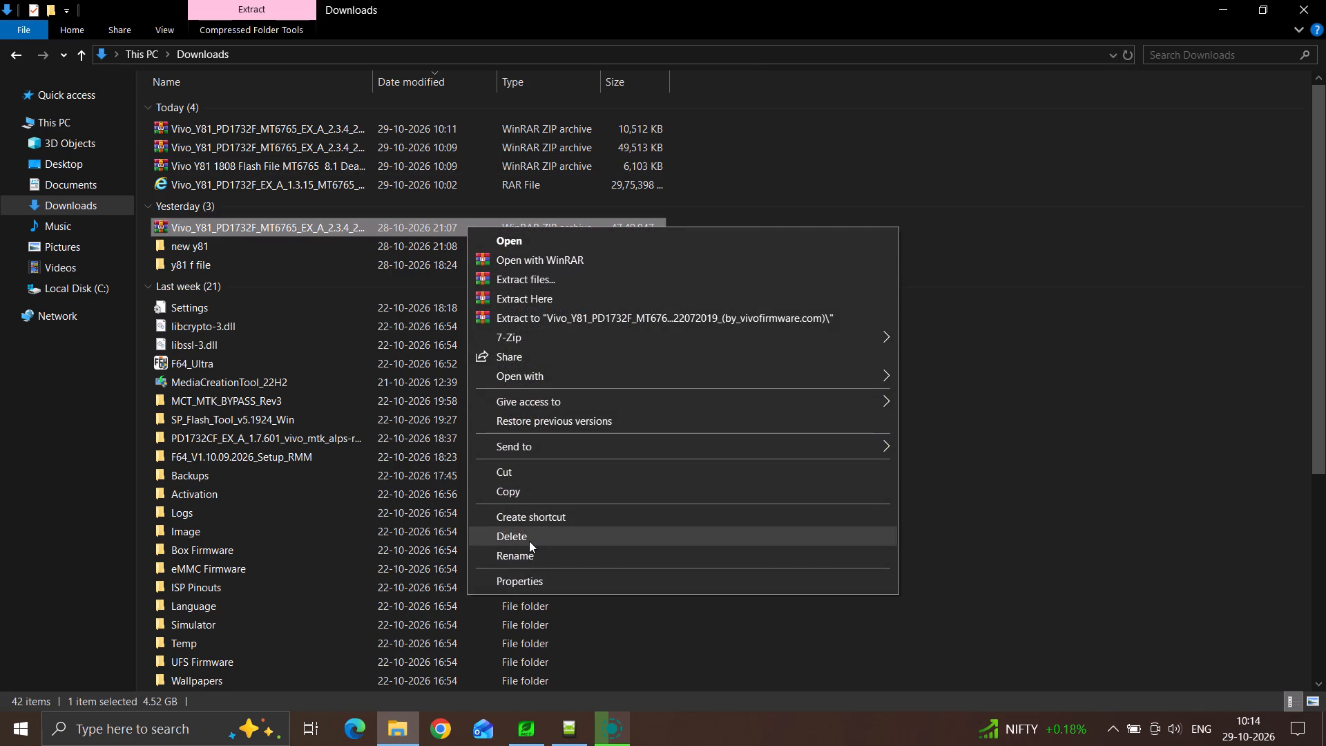
{"action": "left_click", "coordinate": [529, 541]}
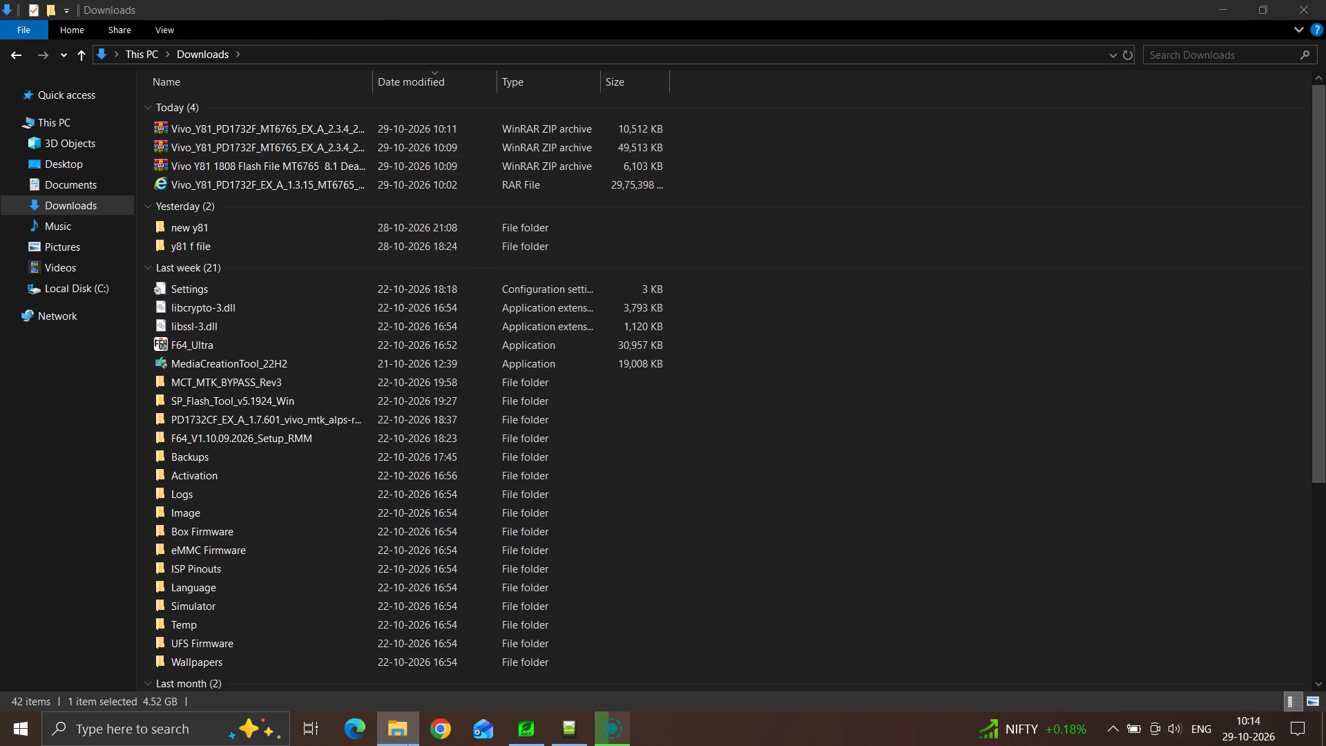
Check the LocalSend reception progress and advanced transfer details for the Vivo Y81 firmware ZIP, and look through the Downloads folder.
{"action": "double_click", "coordinate": [604, 745]}
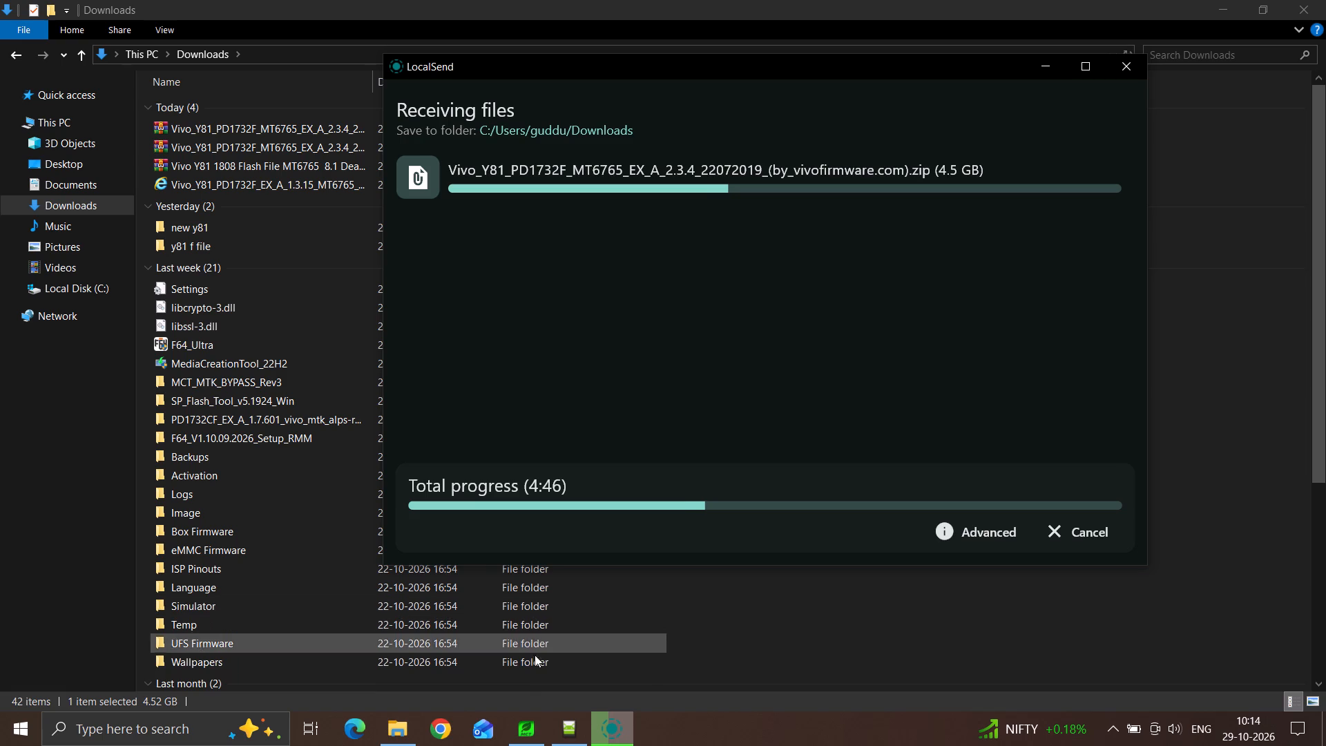
{"action": "left_click", "coordinate": [405, 718]}
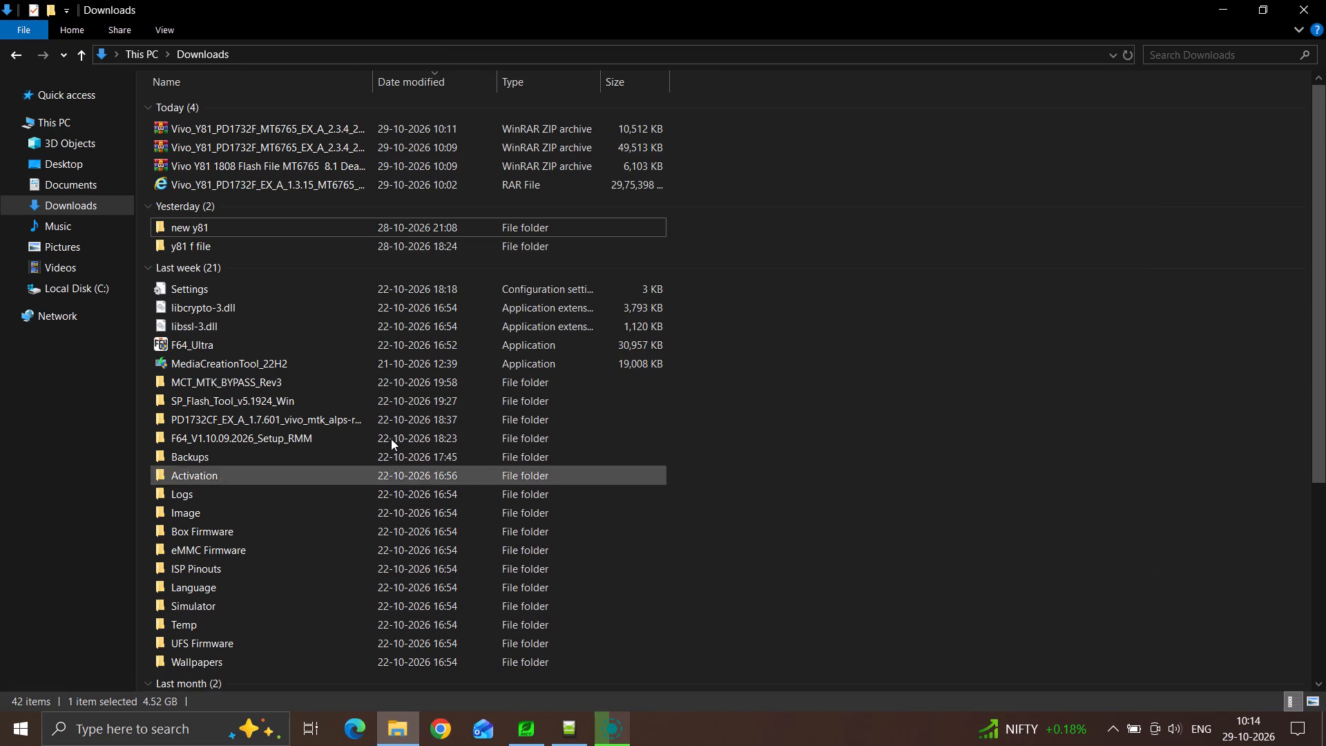
{"action": "scroll", "coordinate": [294, 358], "scroll_direction": "down", "scroll_amount": 4}
{"action": "scroll", "coordinate": [294, 358], "scroll_direction": "up", "scroll_amount": 5}
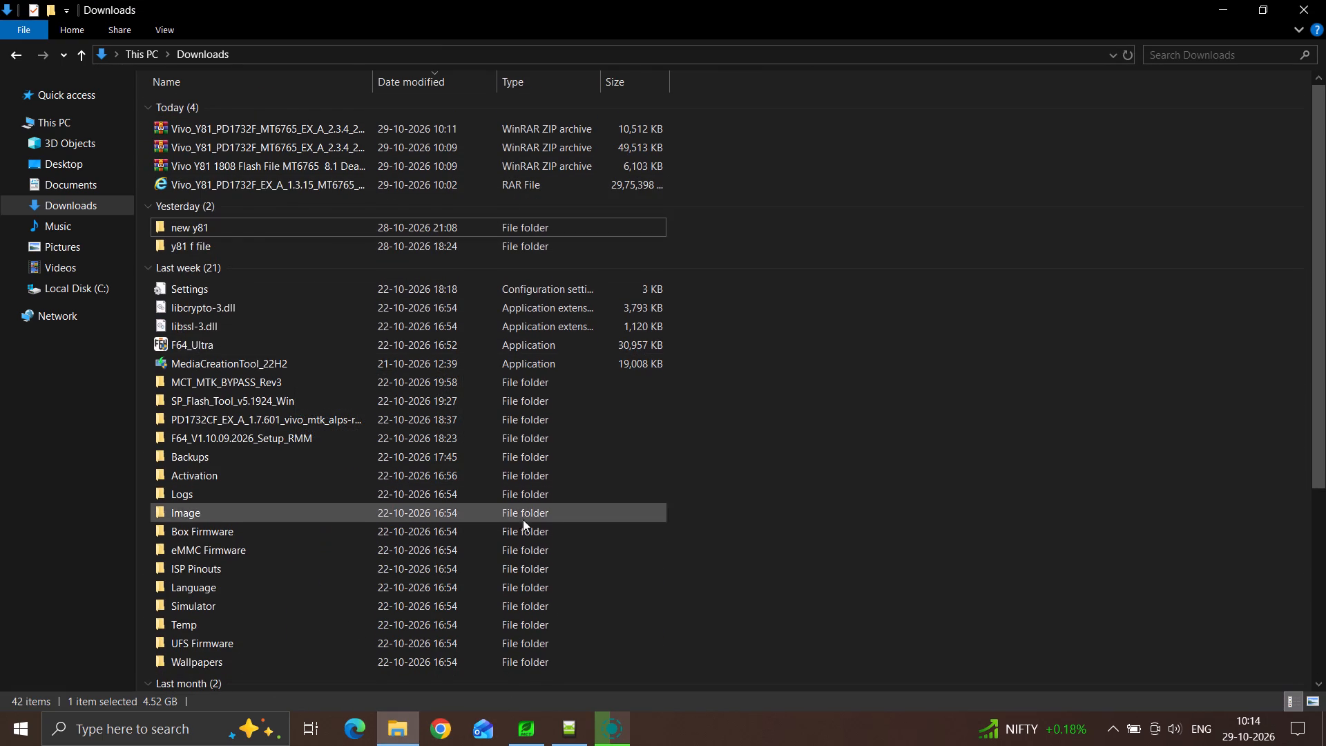
{"action": "left_click", "coordinate": [622, 727]}
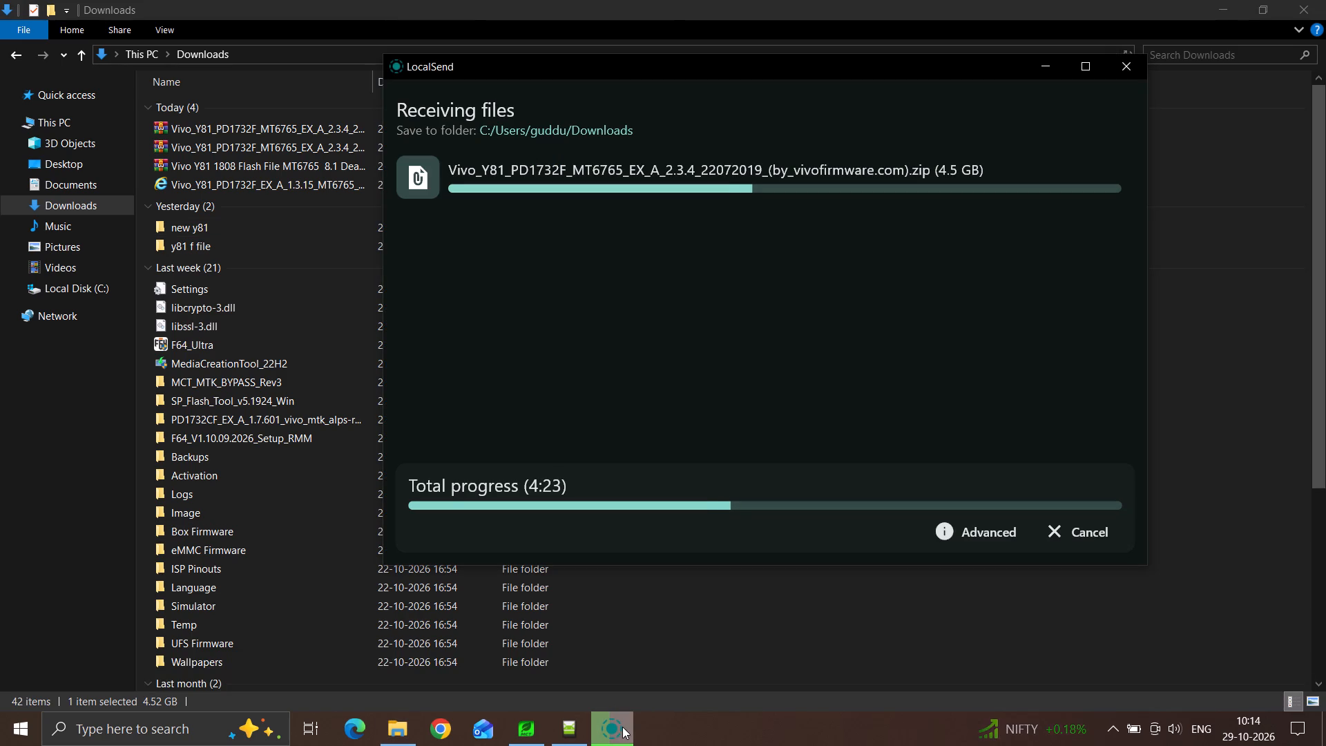
{"action": "left_click", "coordinate": [230, 332]}
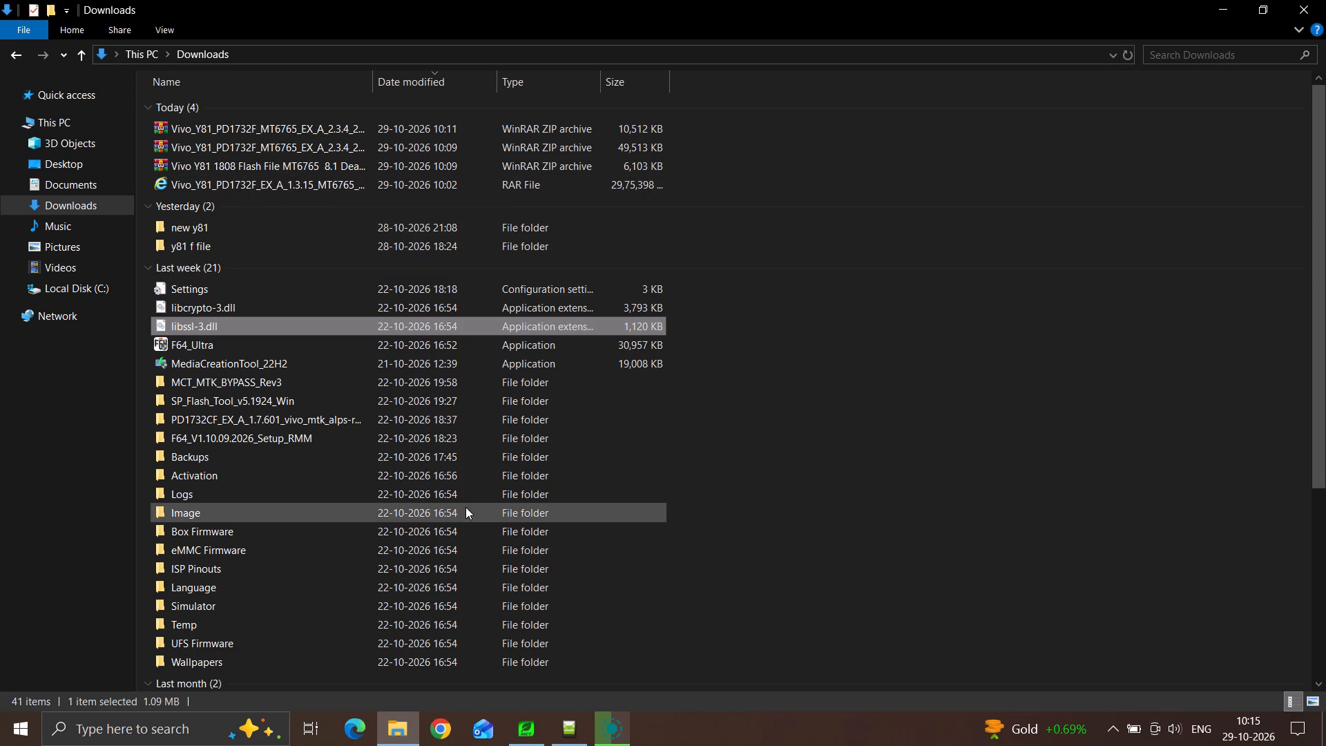
{"action": "left_click", "coordinate": [617, 733]}
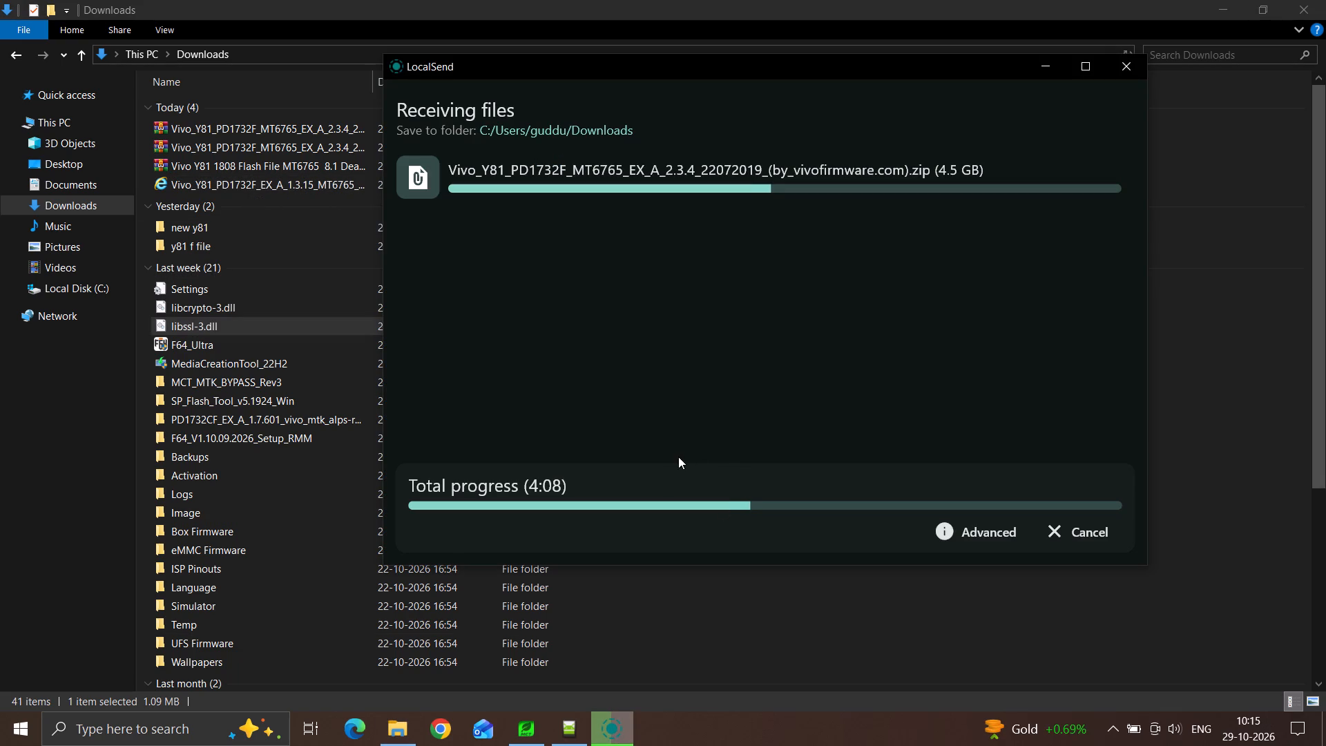
{"action": "left_click", "coordinate": [965, 535]}
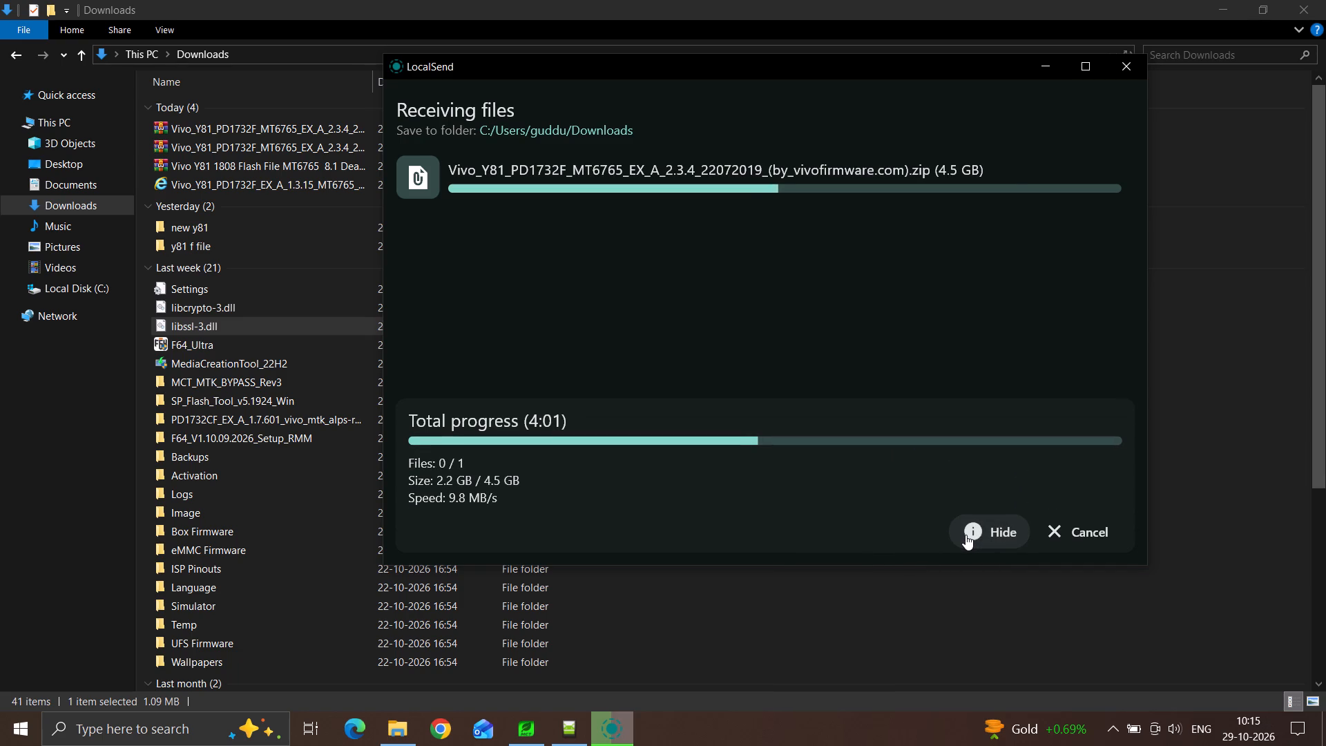
{"action": "left_click", "coordinate": [965, 535]}
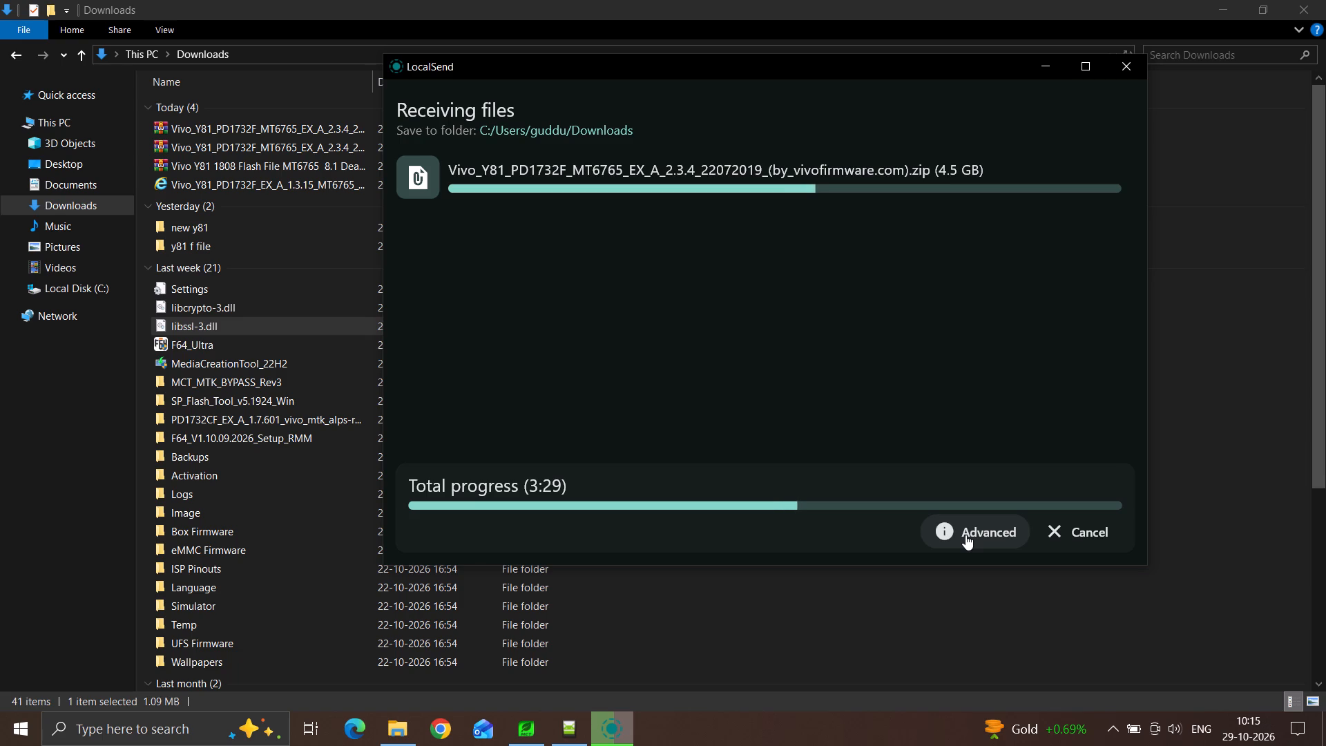
Set the plugged-in power mode to Better battery.
{"action": "left_click", "coordinate": [1133, 730]}
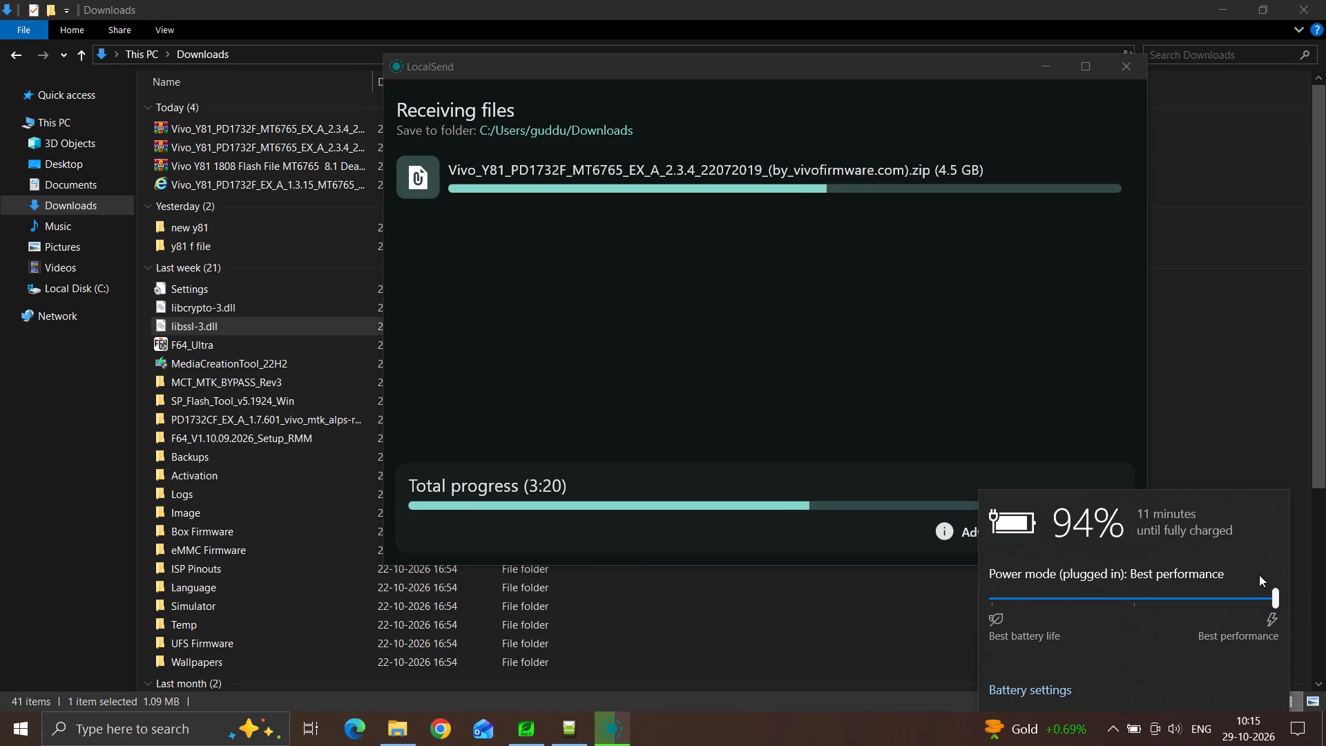
{"action": "left_click", "coordinate": [1160, 569]}
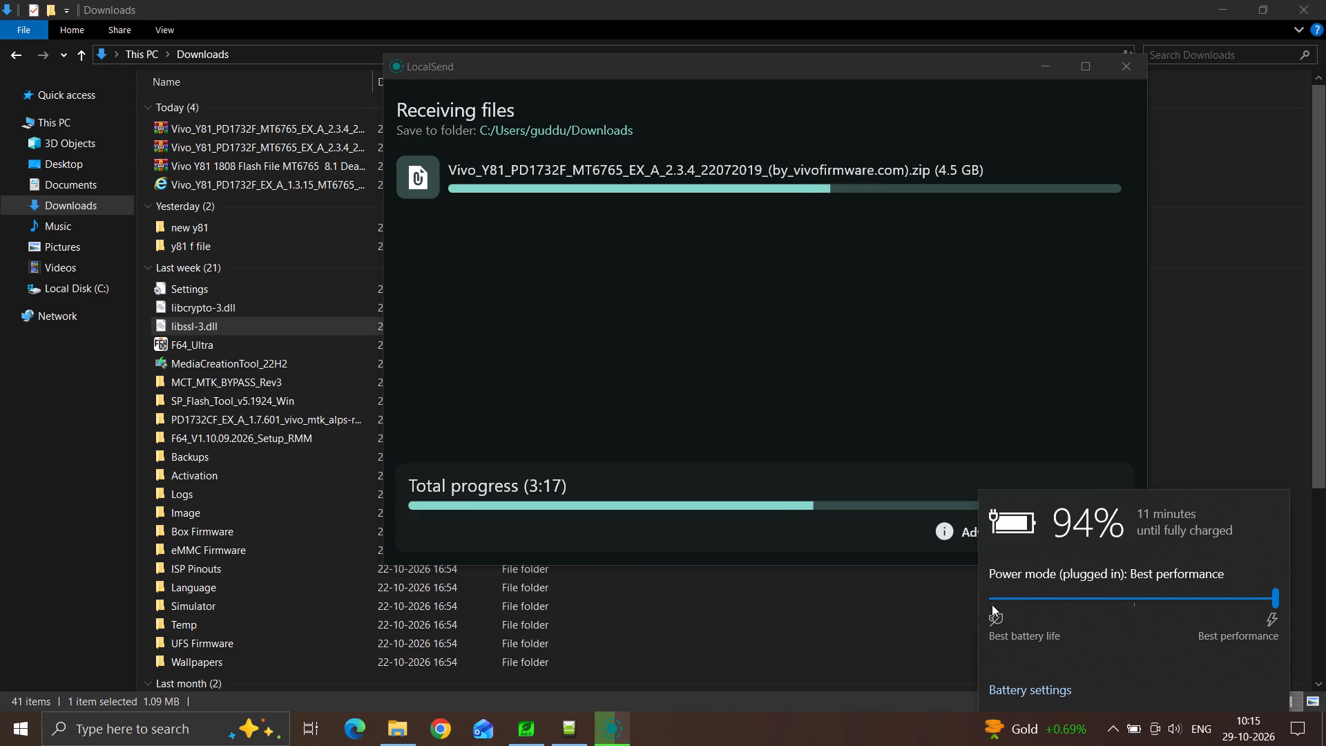
{"action": "left_click", "coordinate": [1000, 602]}
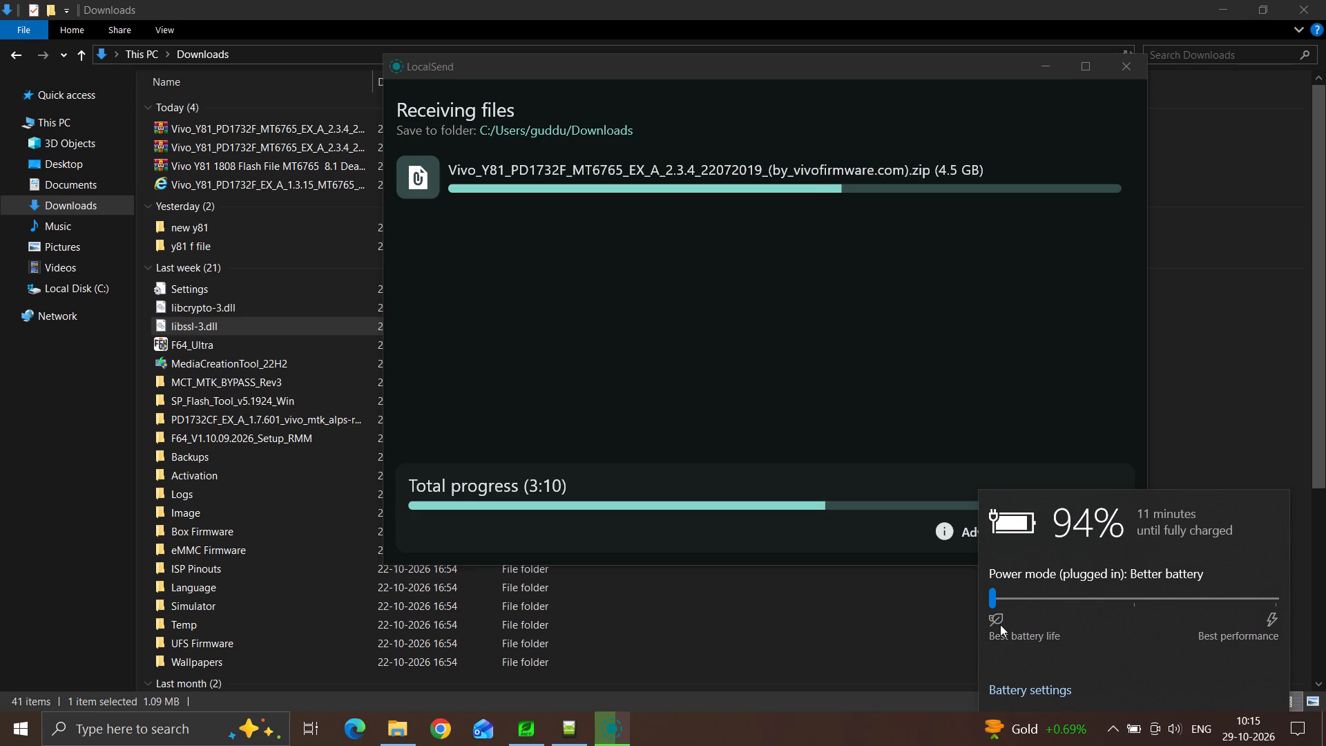
{"action": "left_click", "coordinate": [1000, 629]}
{"action": "left_click", "coordinate": [1017, 636]}
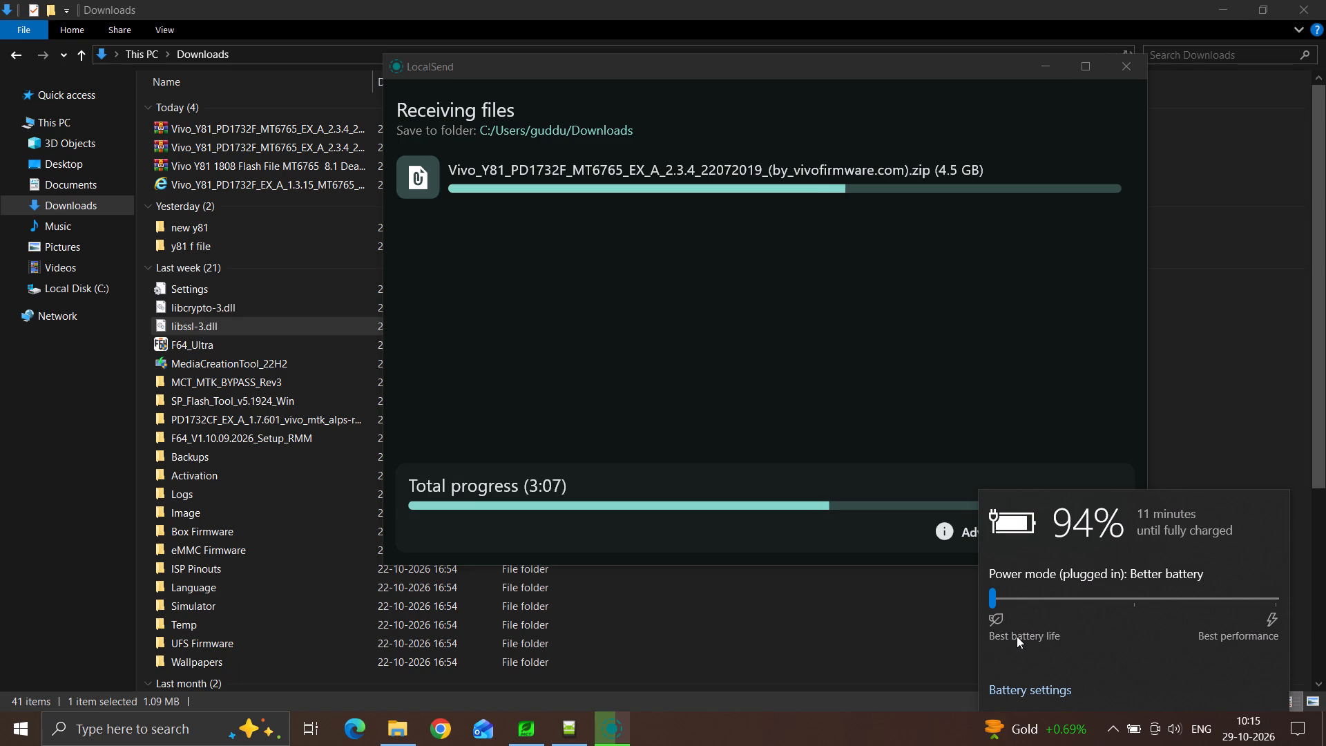
{"action": "triple_click", "coordinate": [1017, 636]}
{"action": "left_click", "coordinate": [914, 726]}
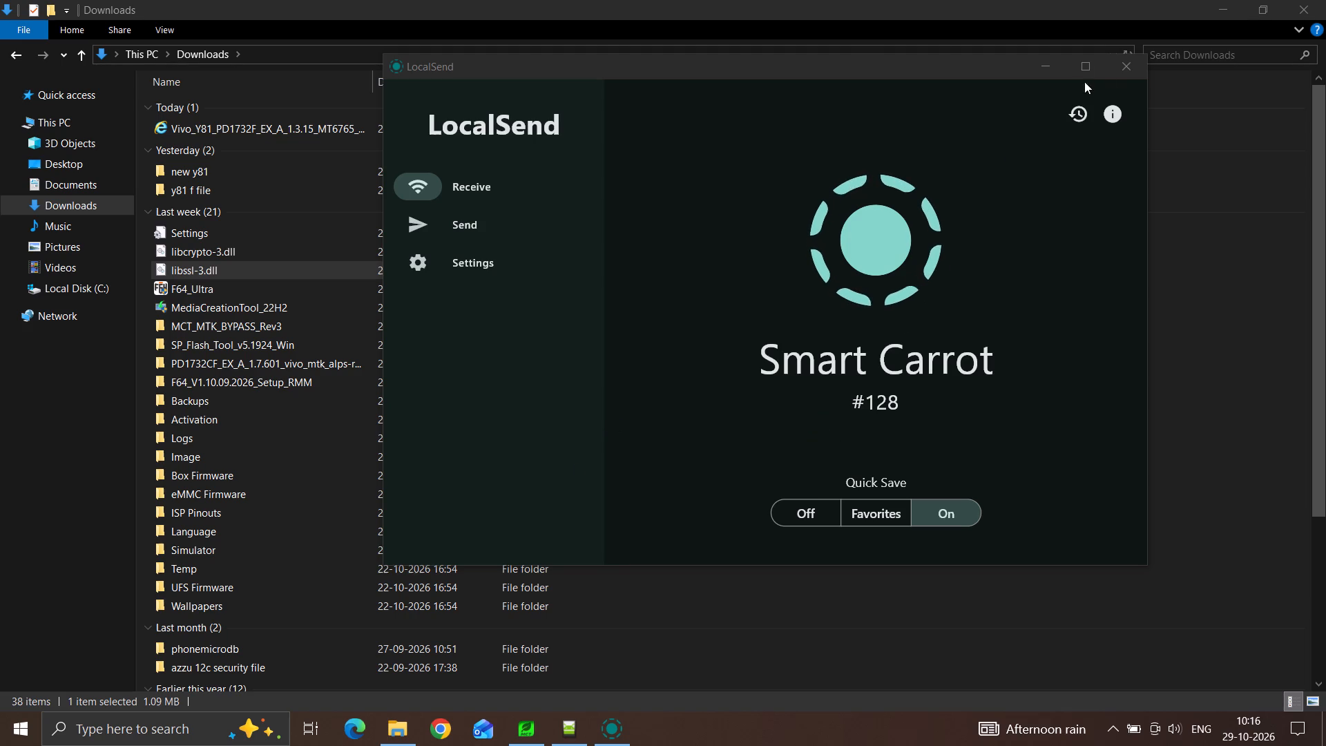
Close the LocalSend window.
{"action": "left_click", "coordinate": [1119, 75]}
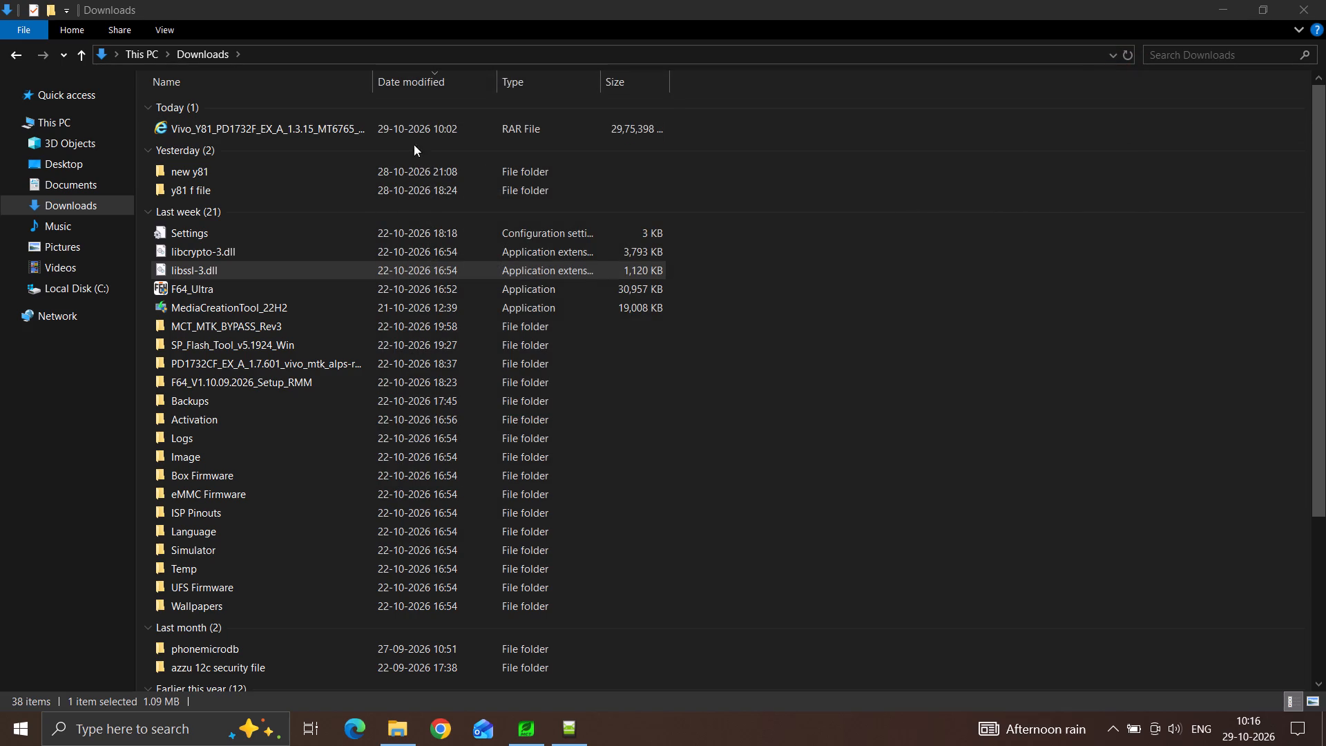
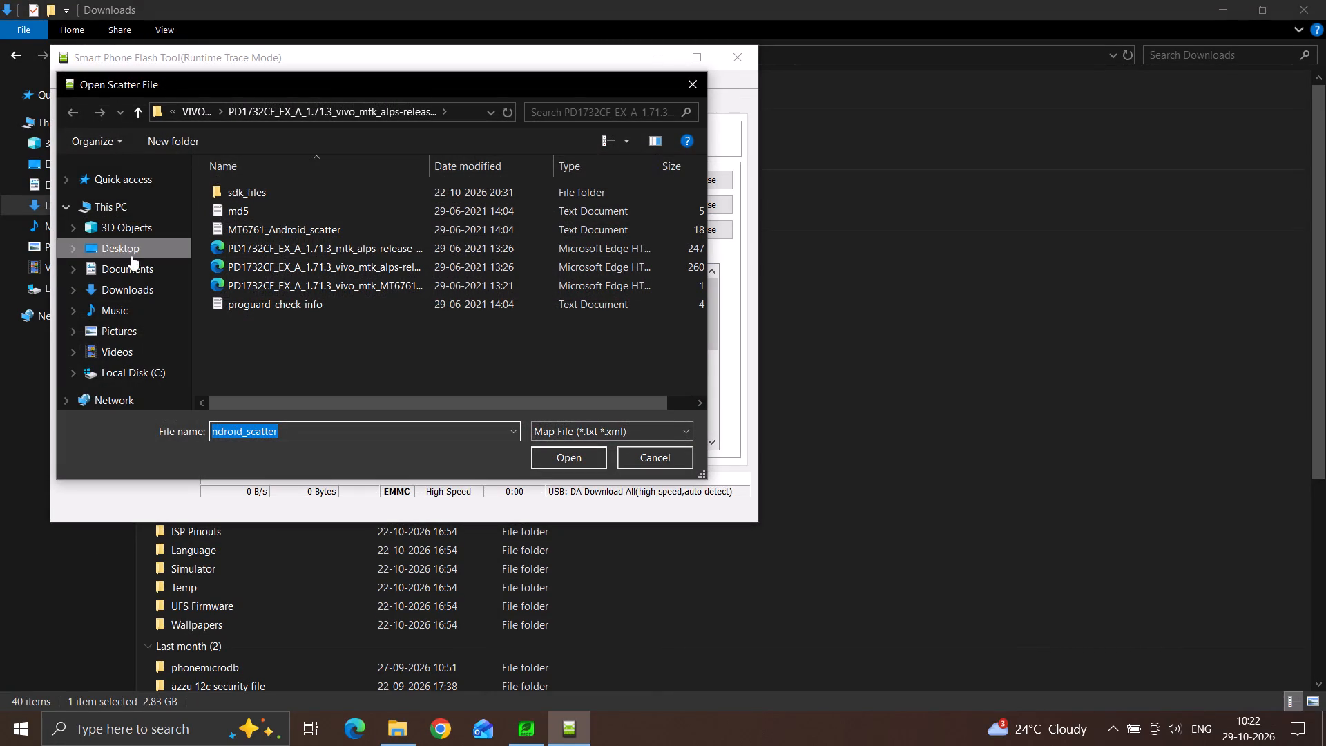
Load the MT6765_Android_scatter file from the Vivo_Y81_PD1732F_EX_A_1.3.15_MT6765 folder in Downloads as the scatter-loading file.
{"action": "left_click", "coordinate": [142, 279]}
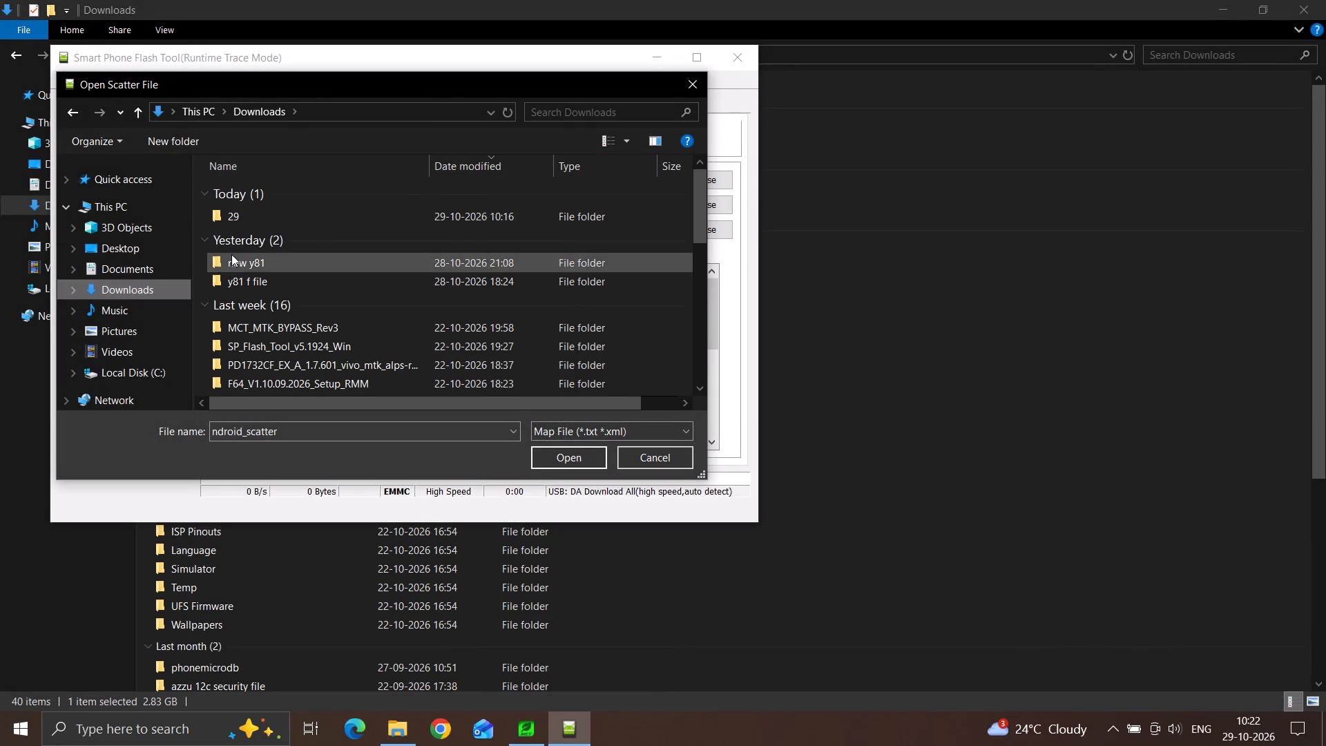
{"action": "scroll", "coordinate": [304, 322], "scroll_direction": "down", "scroll_amount": 1}
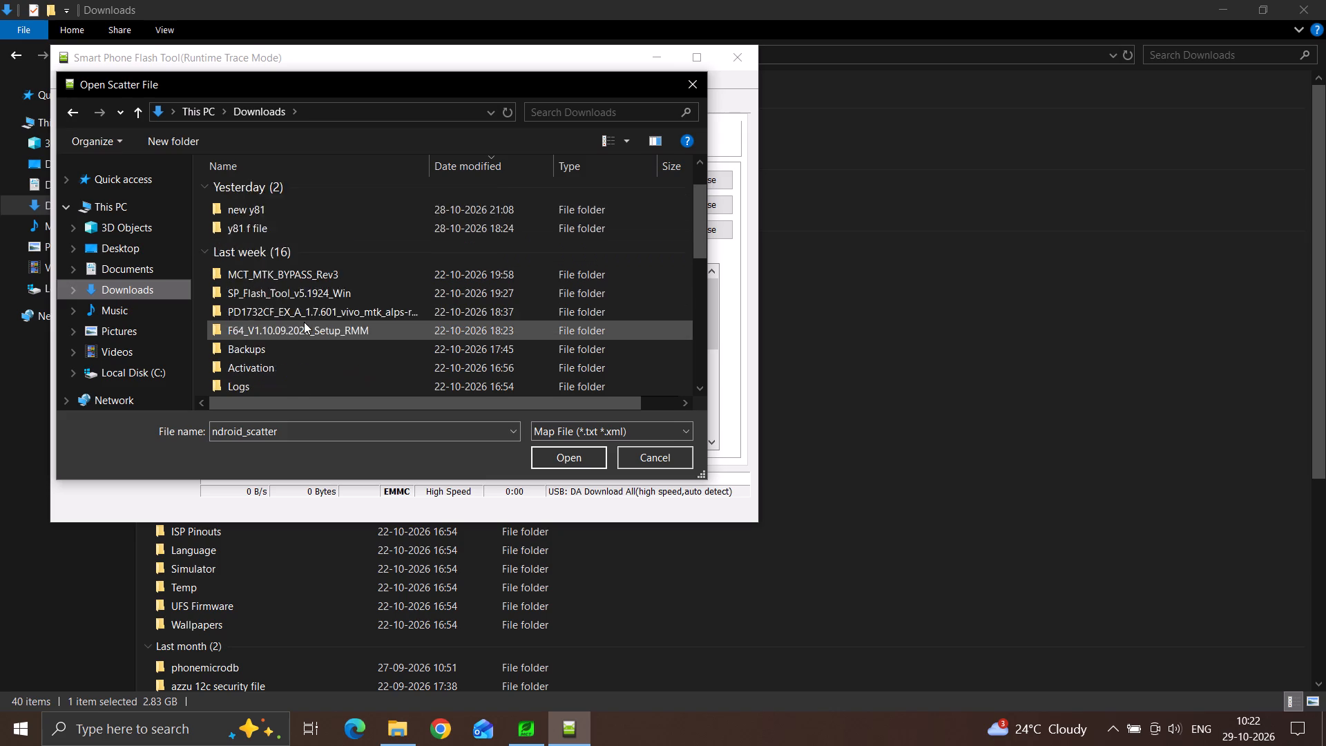
{"action": "scroll", "coordinate": [304, 322], "scroll_direction": "down", "scroll_amount": 2}
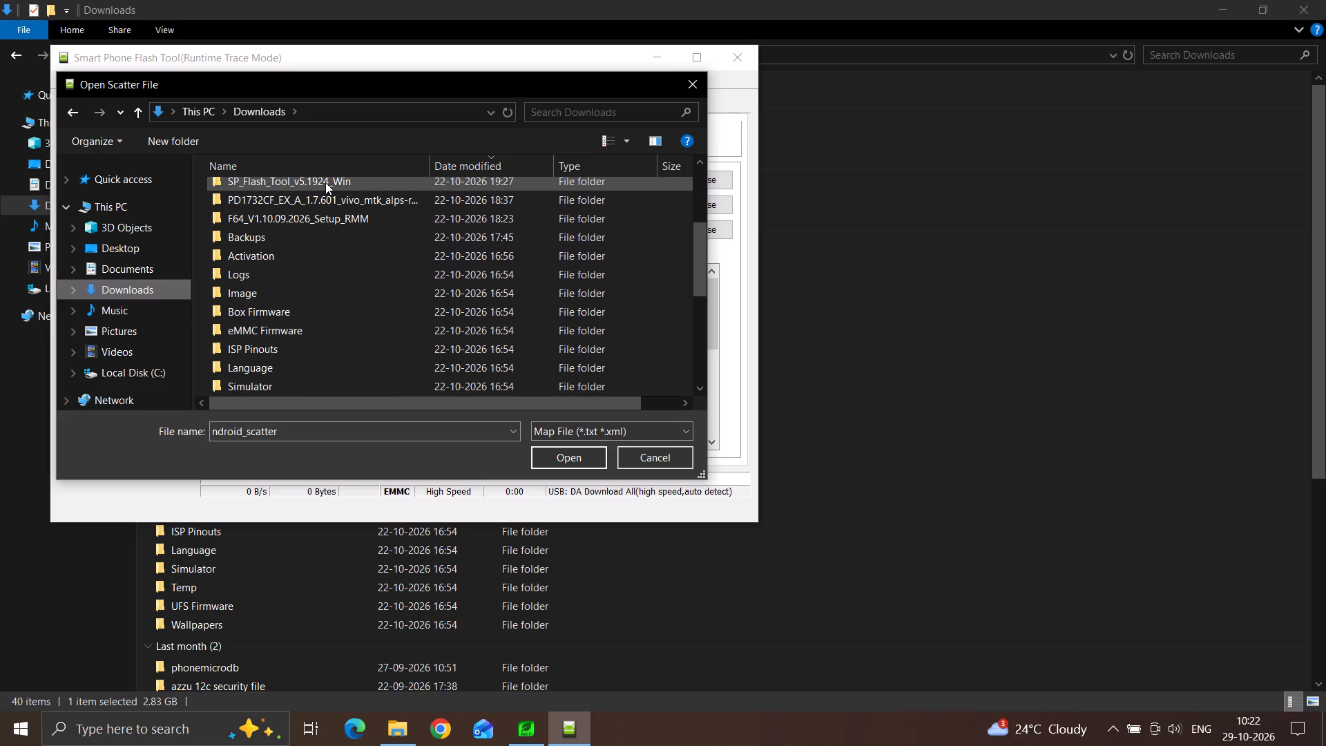
{"action": "scroll", "coordinate": [287, 277], "scroll_direction": "down", "scroll_amount": 2}
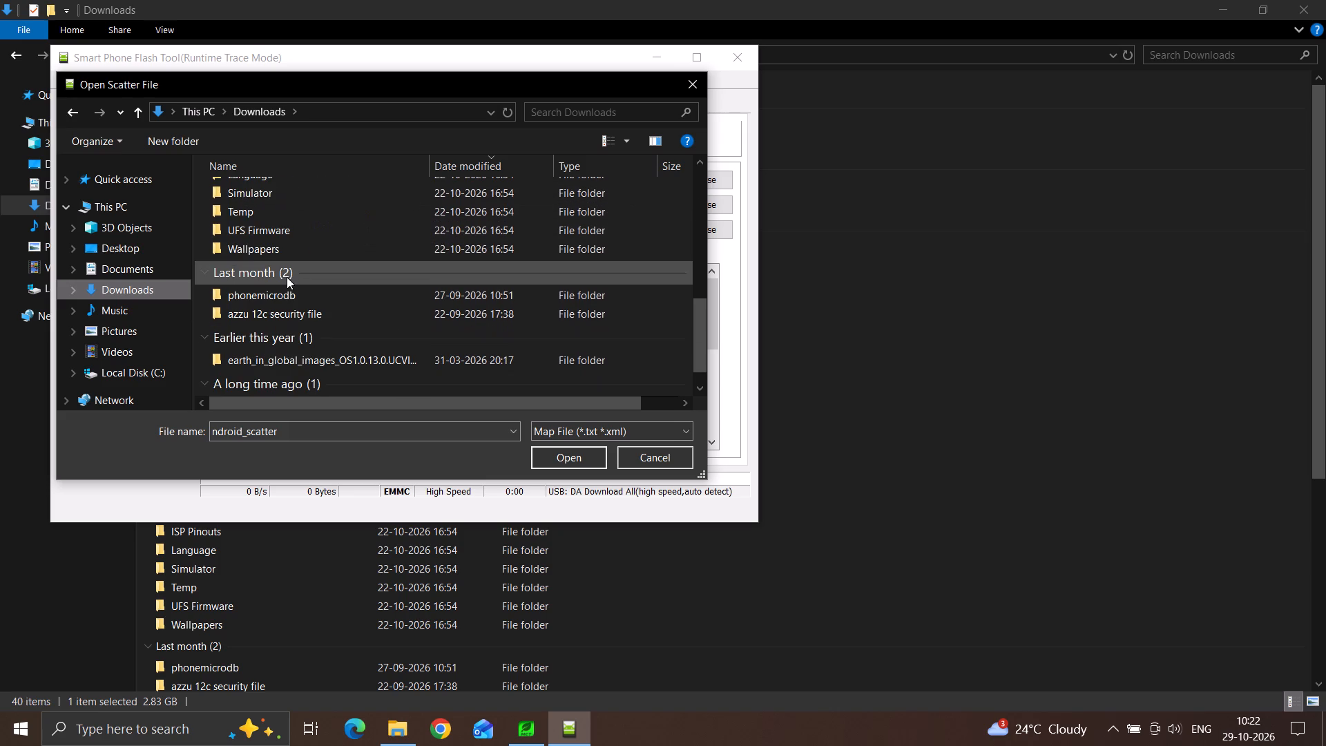
{"action": "scroll", "coordinate": [287, 277], "scroll_direction": "down", "scroll_amount": 2}
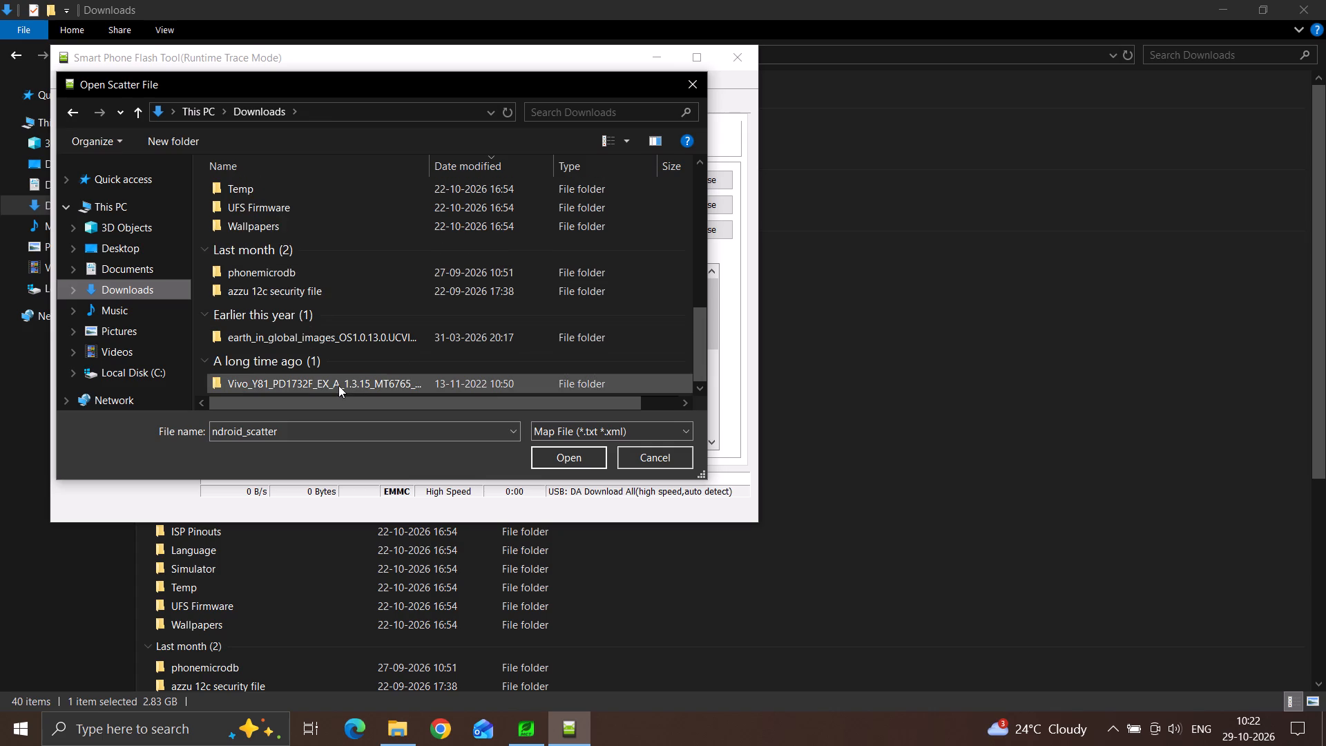
{"action": "double_click", "coordinate": [332, 386]}
{"action": "left_click", "coordinate": [274, 228]}
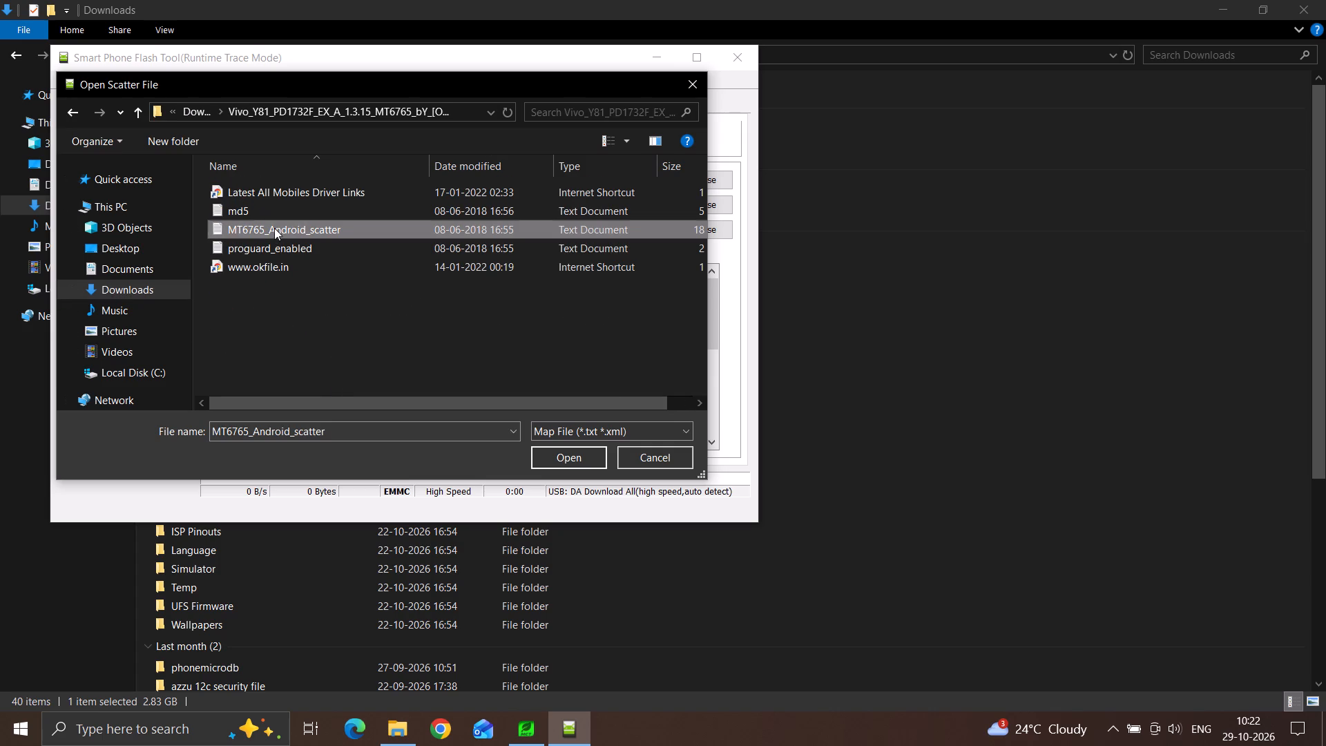
{"action": "left_click", "coordinate": [573, 461]}
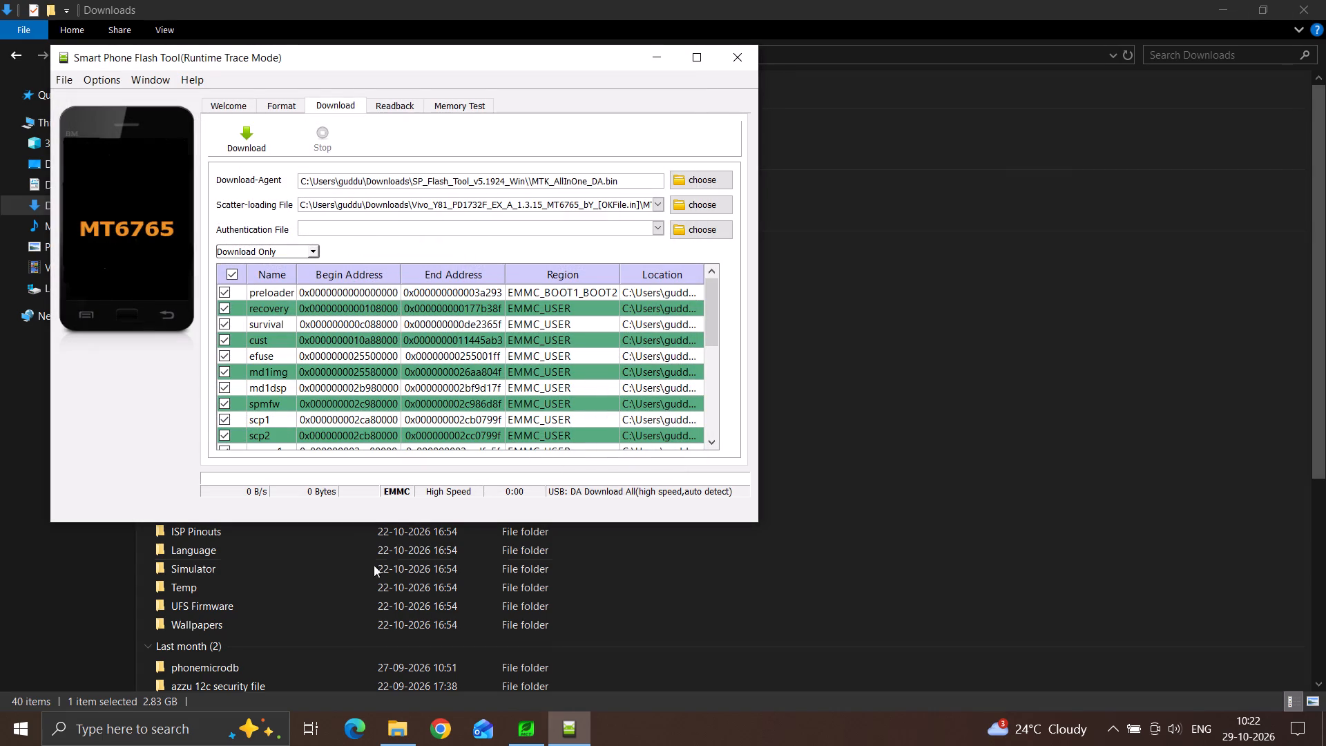
{"action": "left_click", "coordinate": [525, 745]}
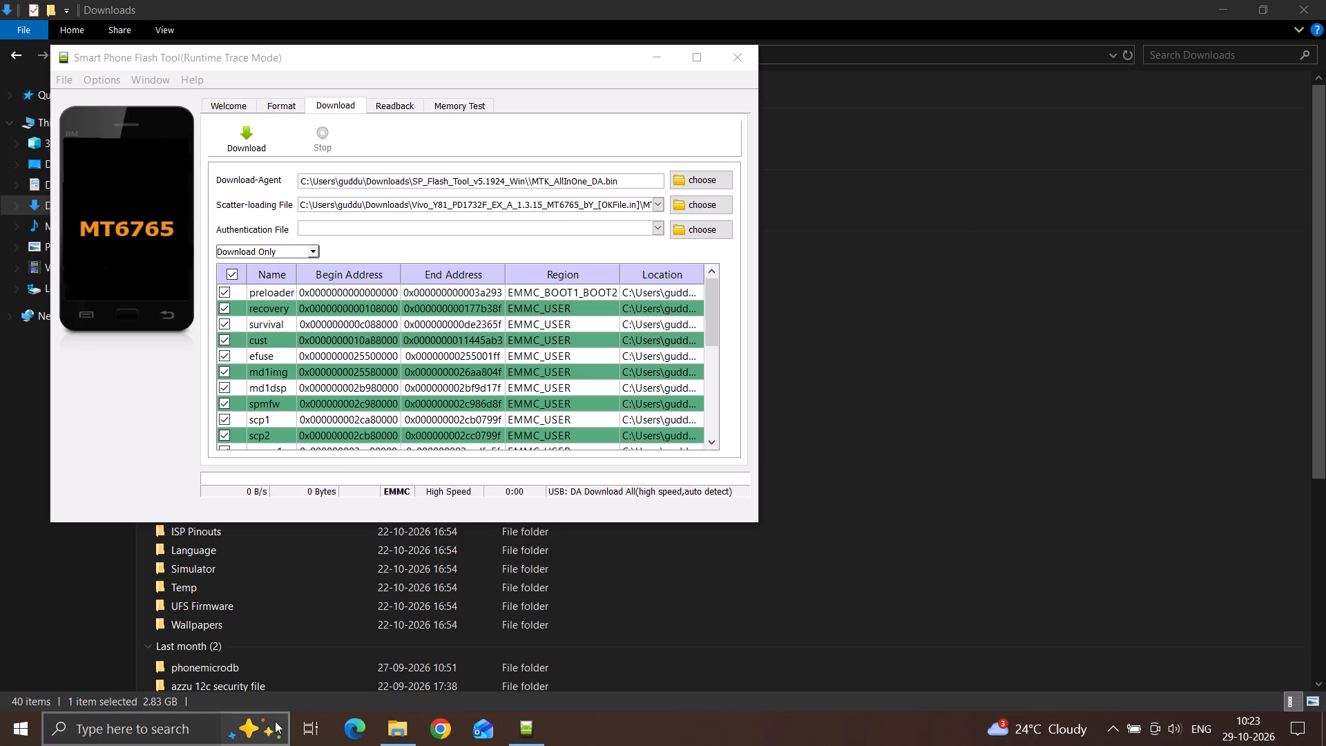
{"action": "left_click", "coordinate": [396, 731]}
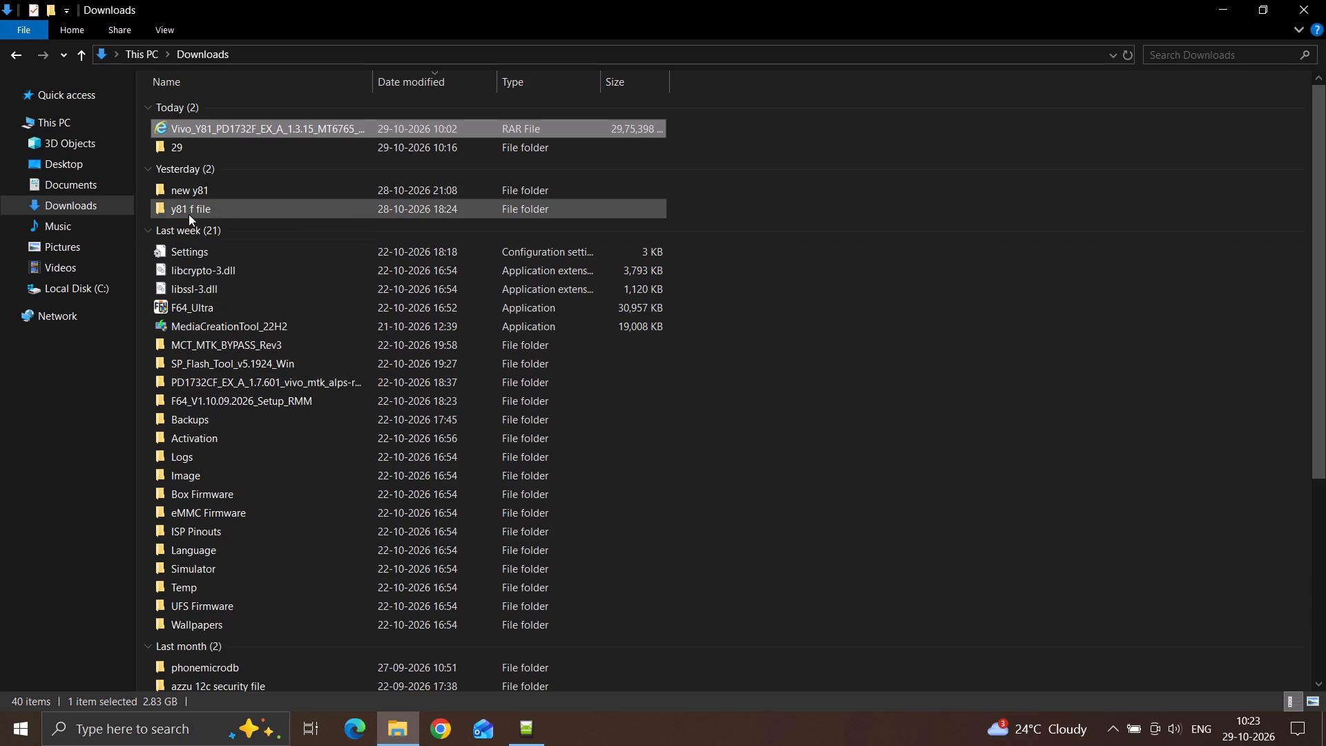
{"action": "double_click", "coordinate": [187, 348]}
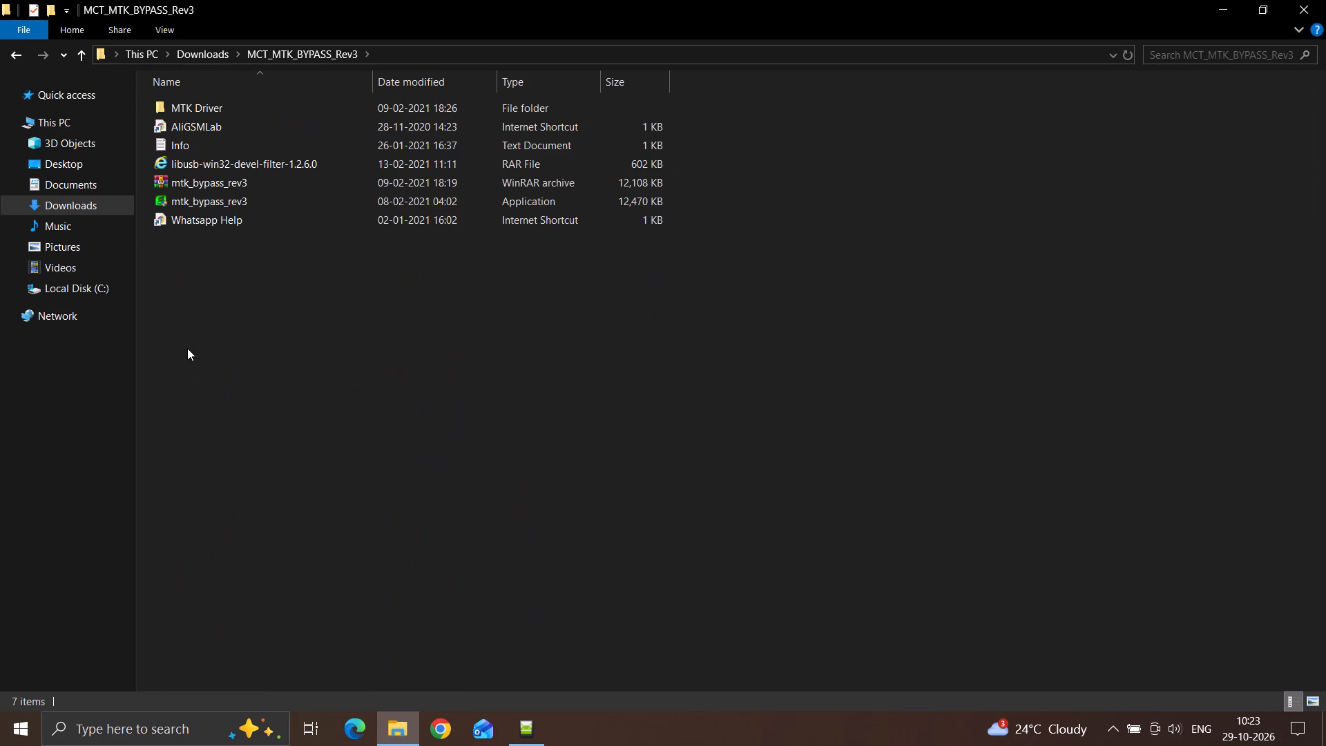
{"action": "double_click", "coordinate": [189, 200]}
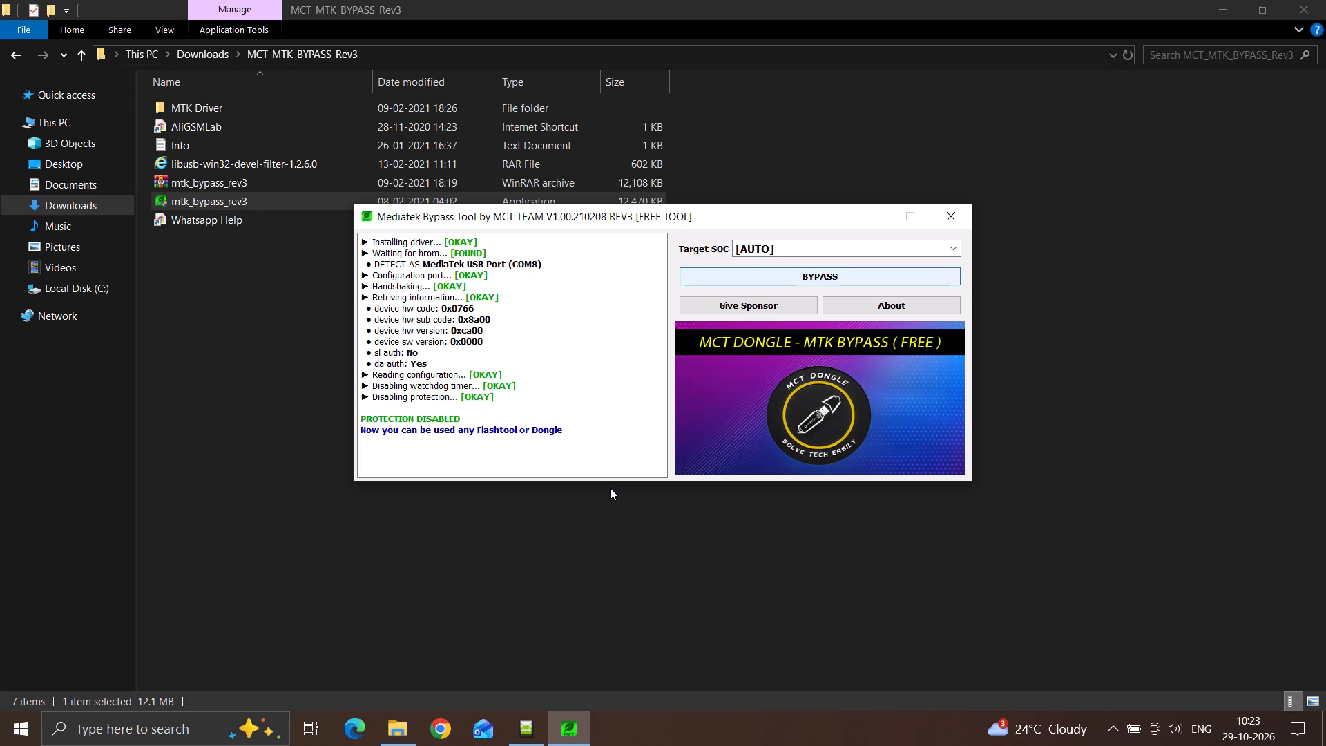
Switch to Smart Phone Flash Tool, exclude the cust partition, and start flashing the remaining partitions in Download Only mode.
{"action": "left_click", "coordinate": [524, 728]}
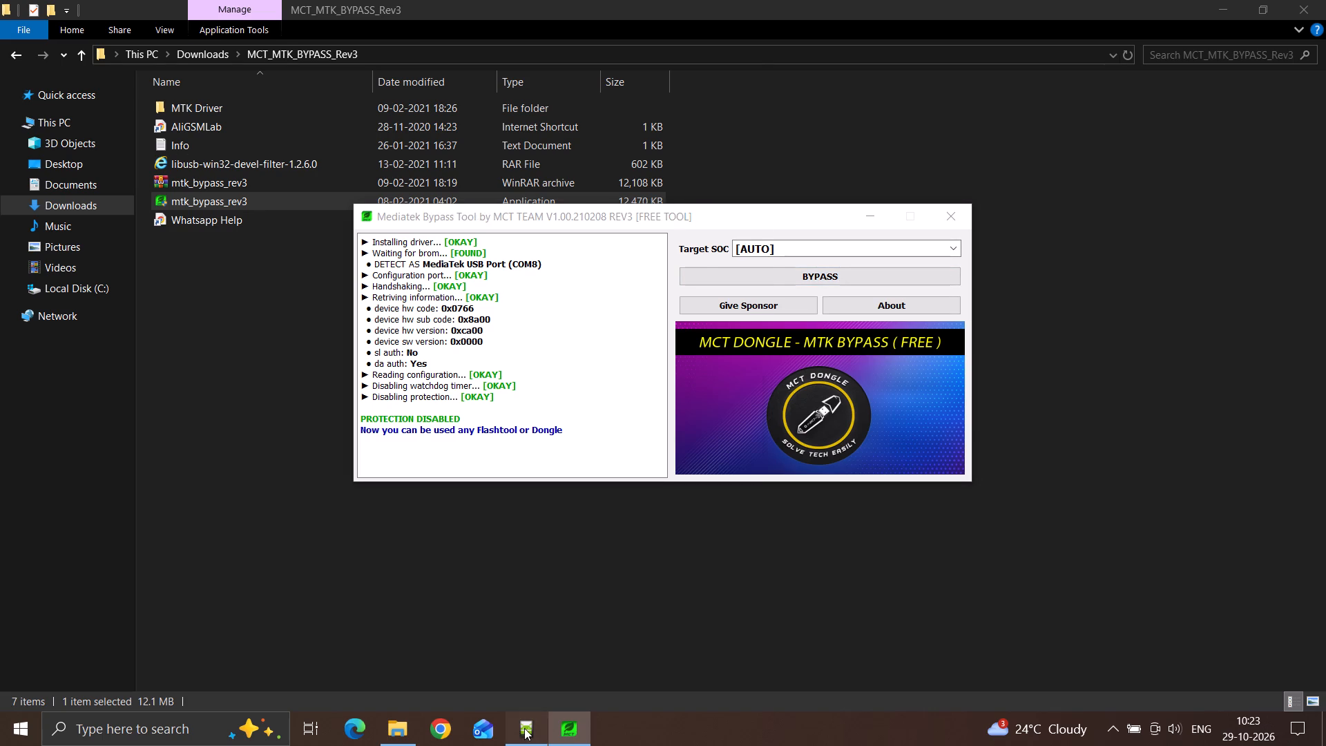
{"action": "left_click", "coordinate": [229, 339]}
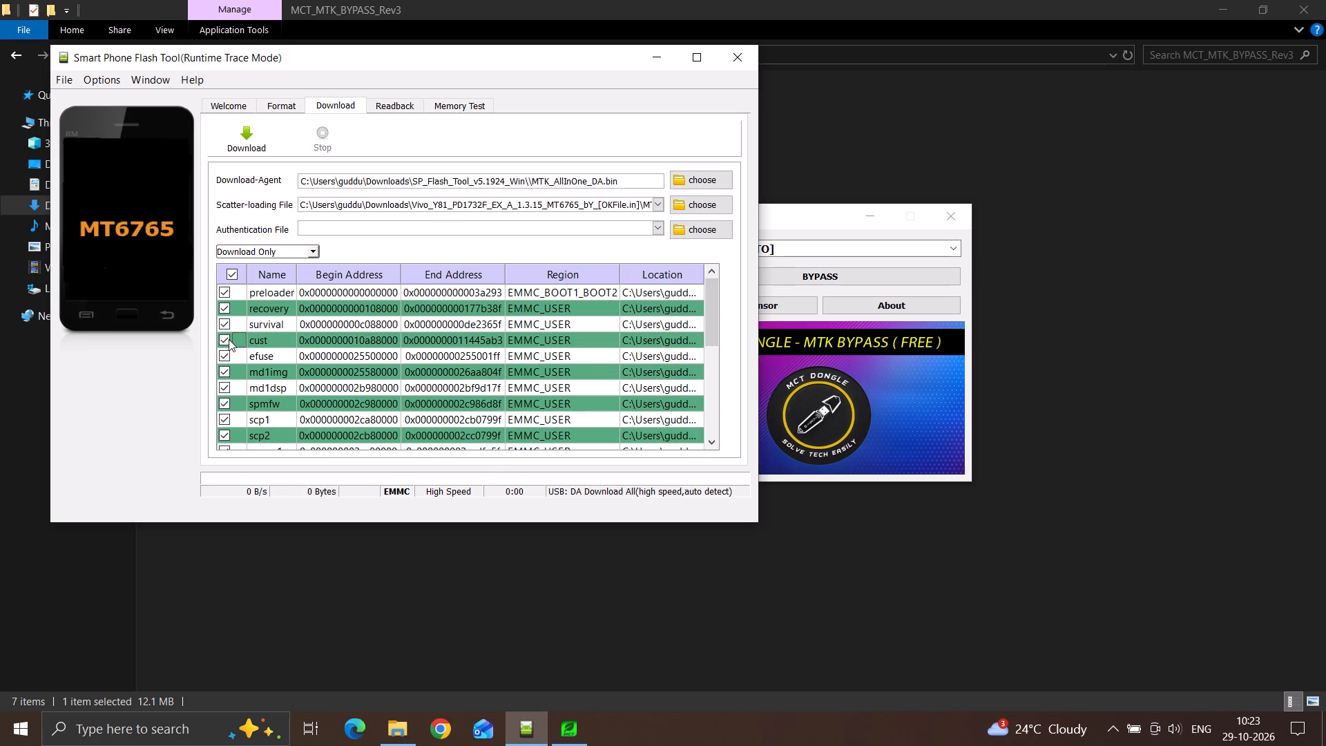
{"action": "left_click", "coordinate": [256, 141]}
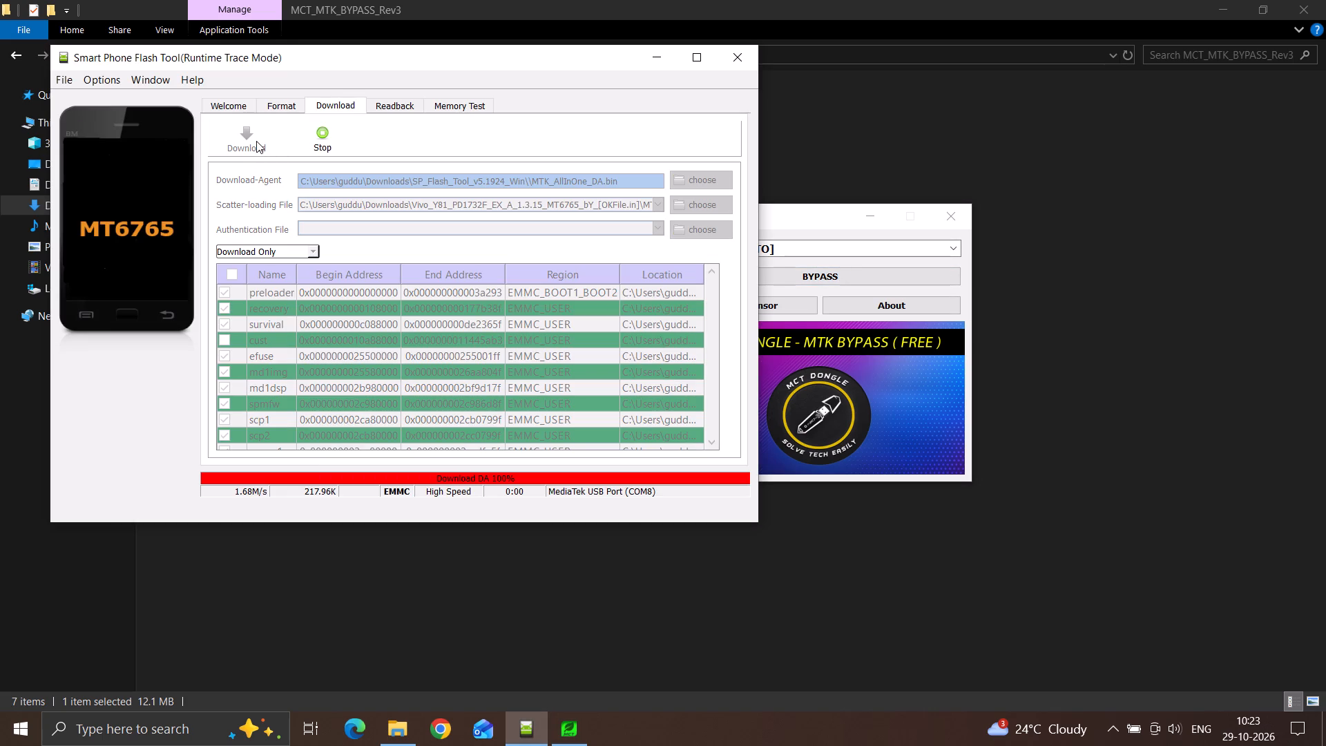
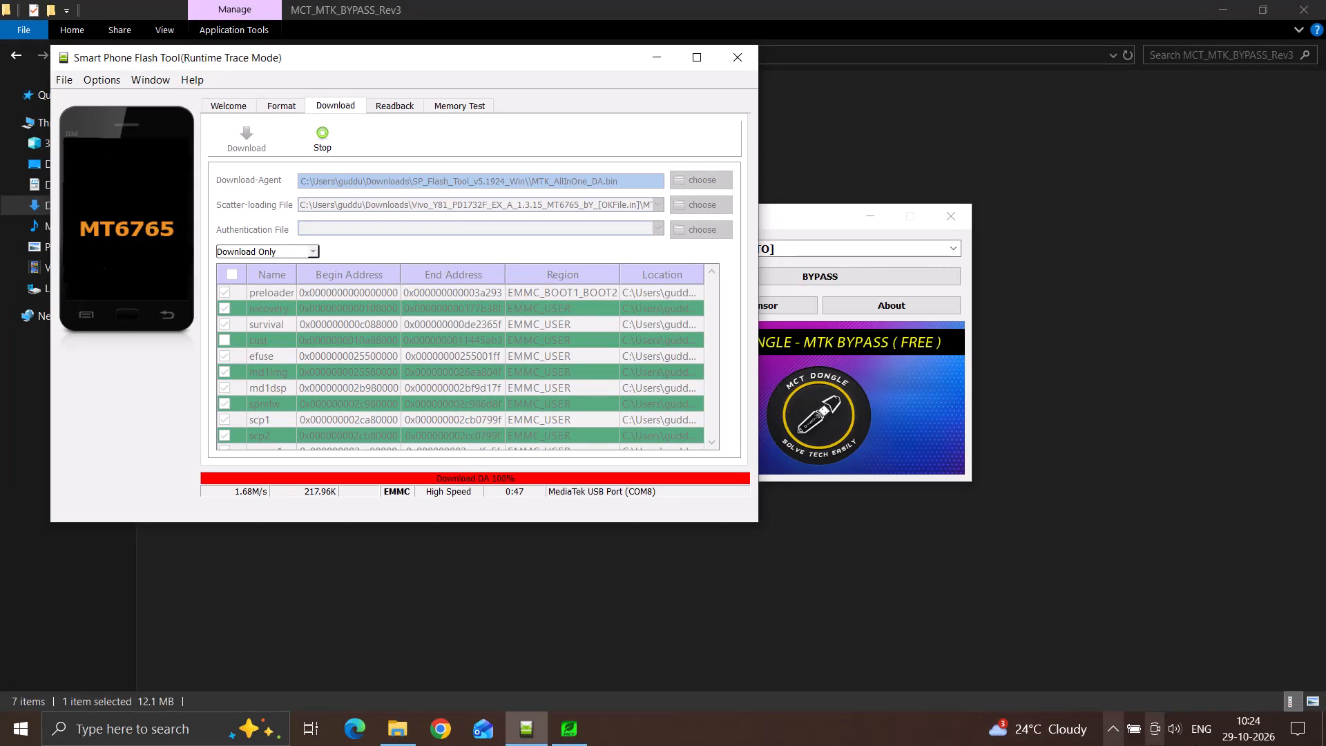
Check the connection status of the IQOO Neo 10 2 Wi-Fi network in the available networks list.
{"action": "left_click", "coordinate": [1304, 738]}
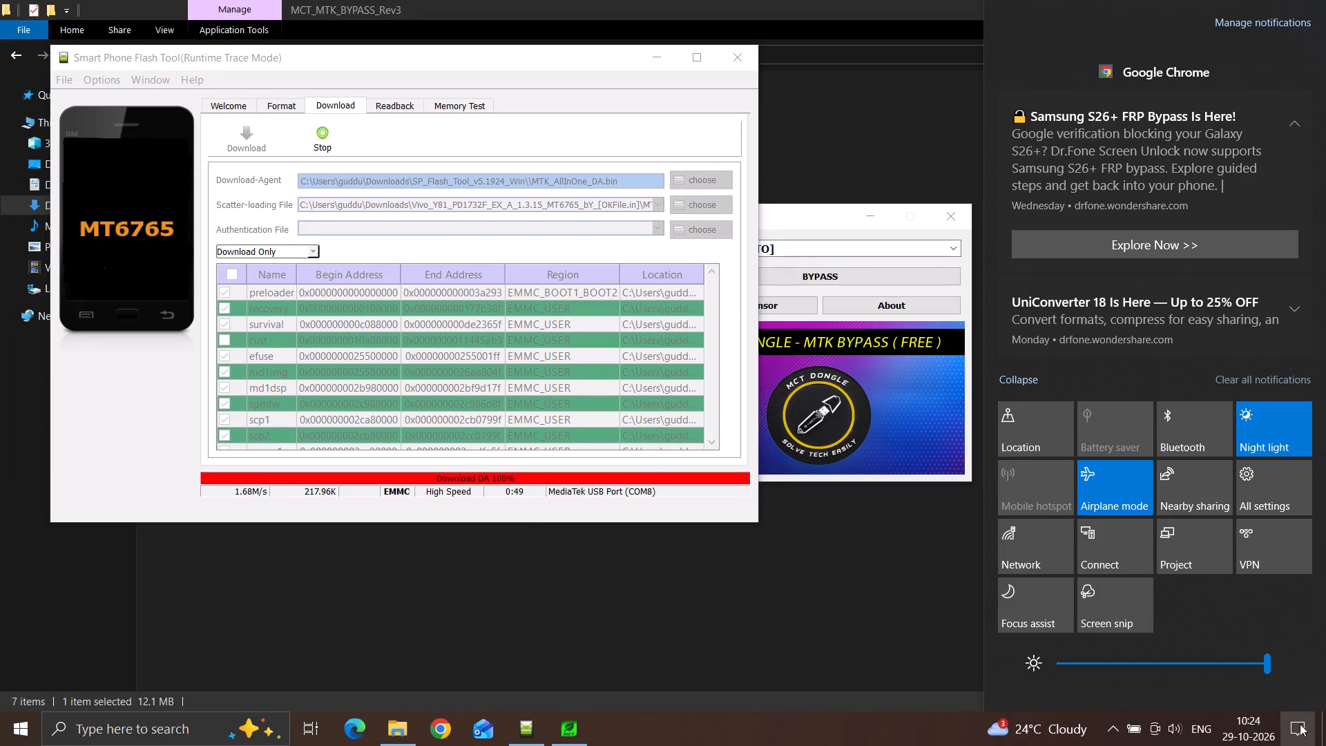
{"action": "left_click", "coordinate": [1034, 565]}
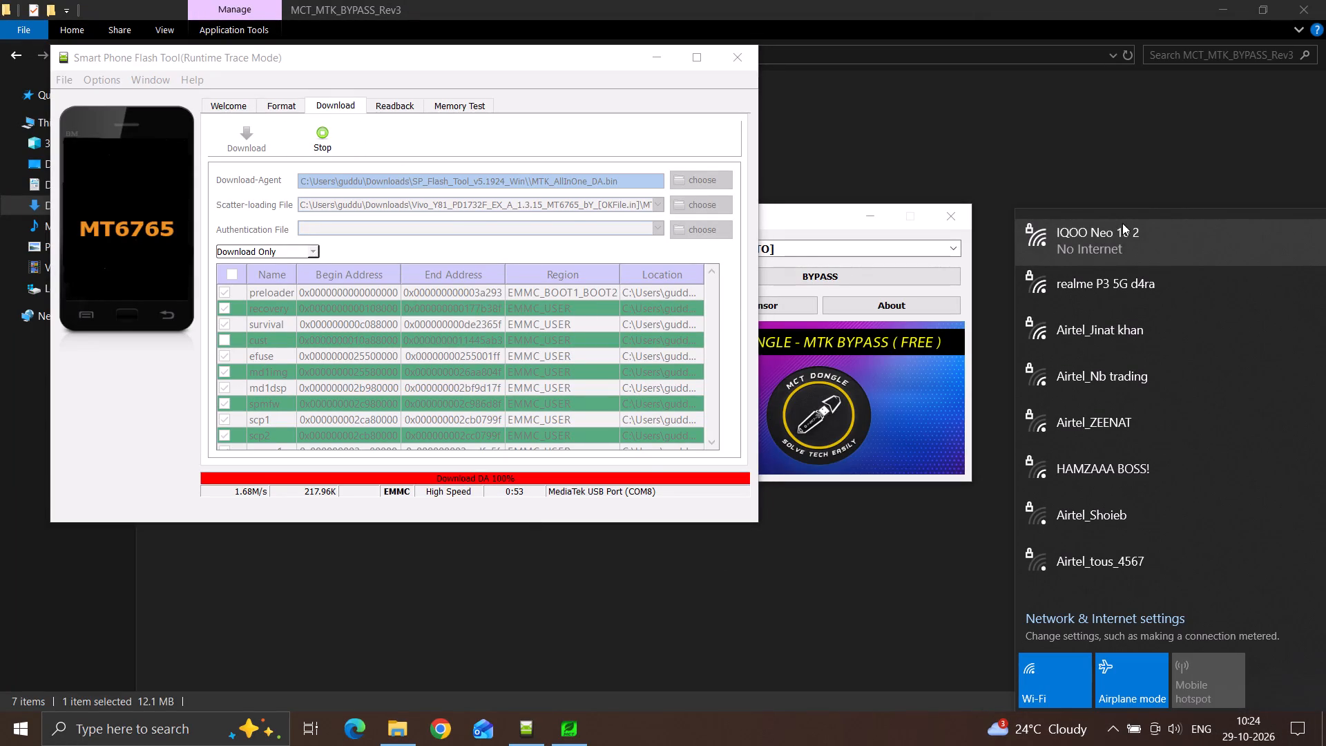
{"action": "left_click", "coordinate": [1122, 223]}
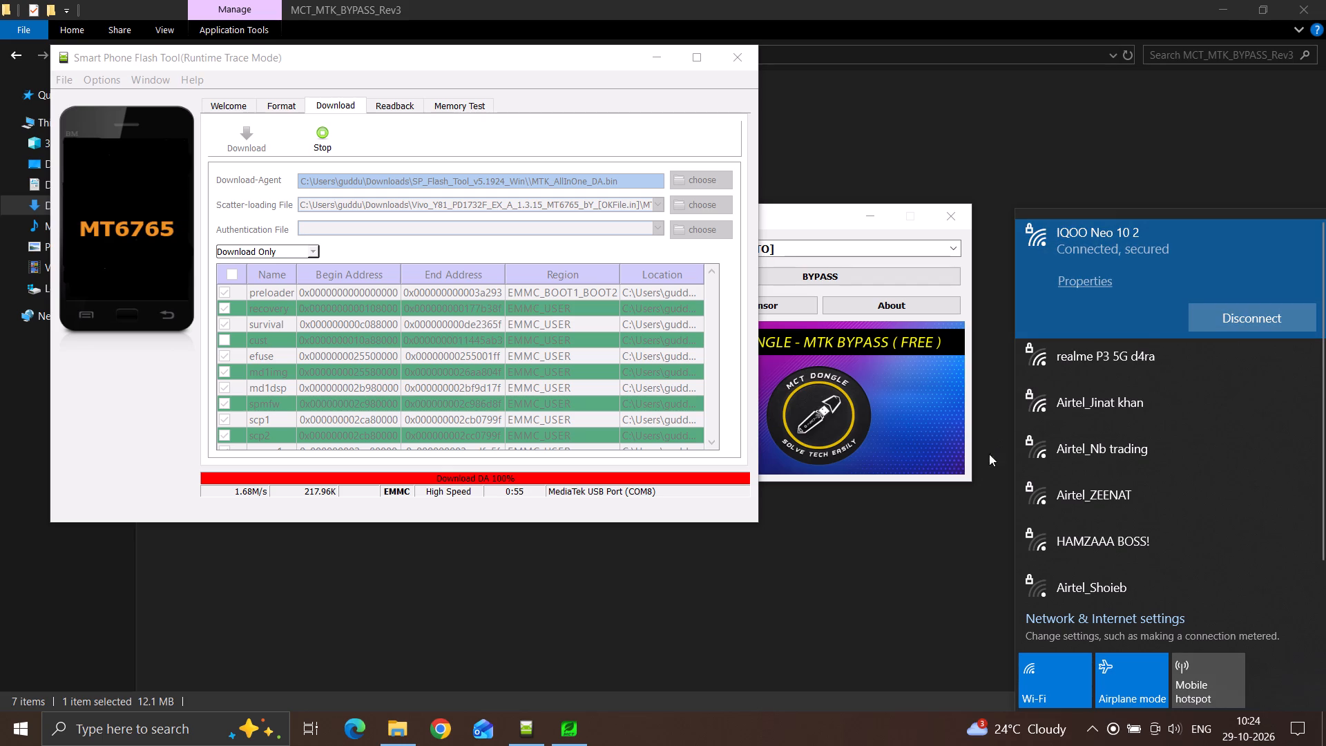
{"action": "left_click", "coordinate": [1286, 736]}
{"action": "left_click", "coordinate": [873, 735]}
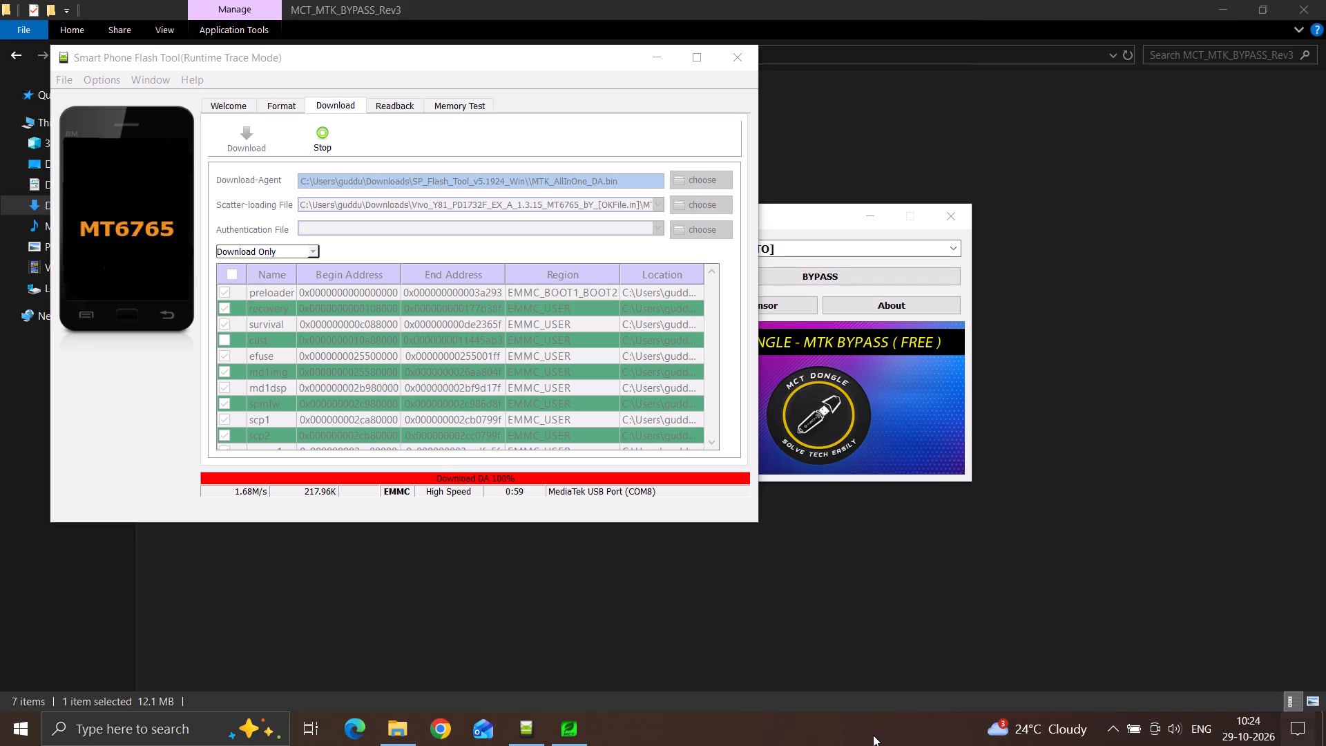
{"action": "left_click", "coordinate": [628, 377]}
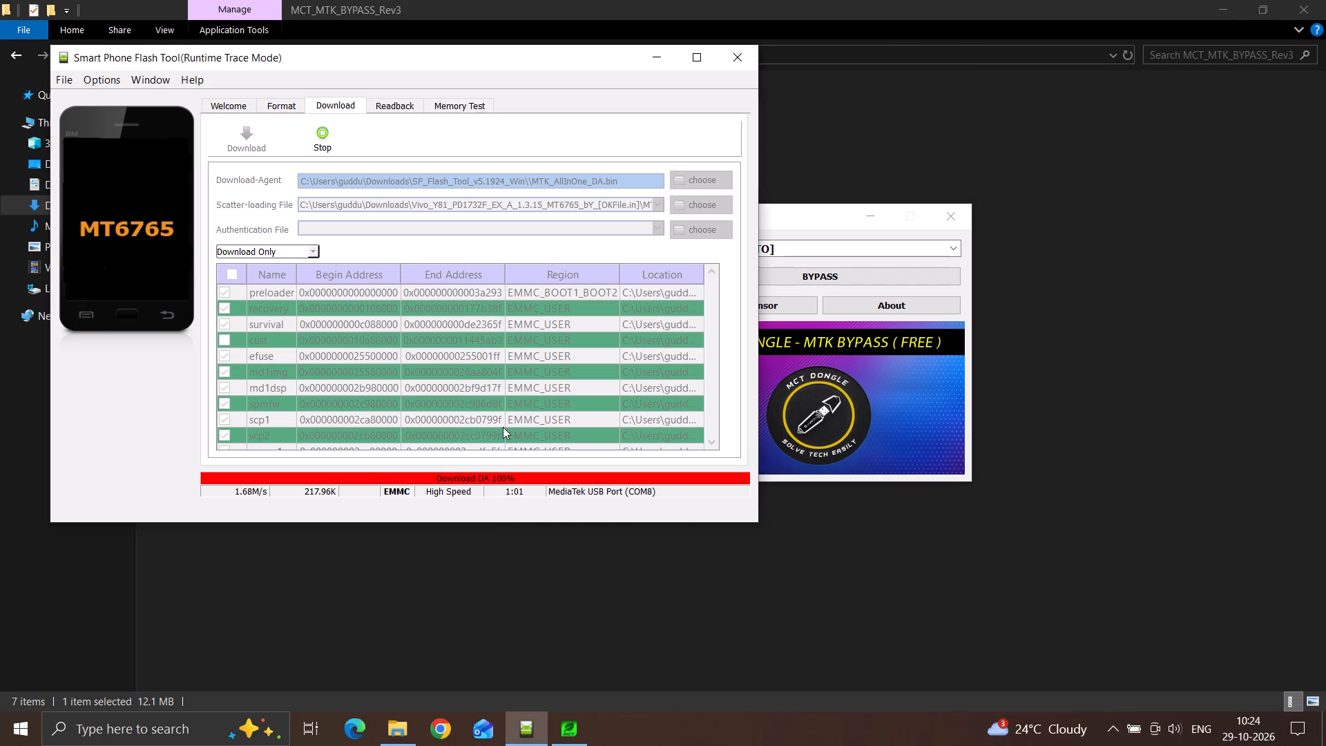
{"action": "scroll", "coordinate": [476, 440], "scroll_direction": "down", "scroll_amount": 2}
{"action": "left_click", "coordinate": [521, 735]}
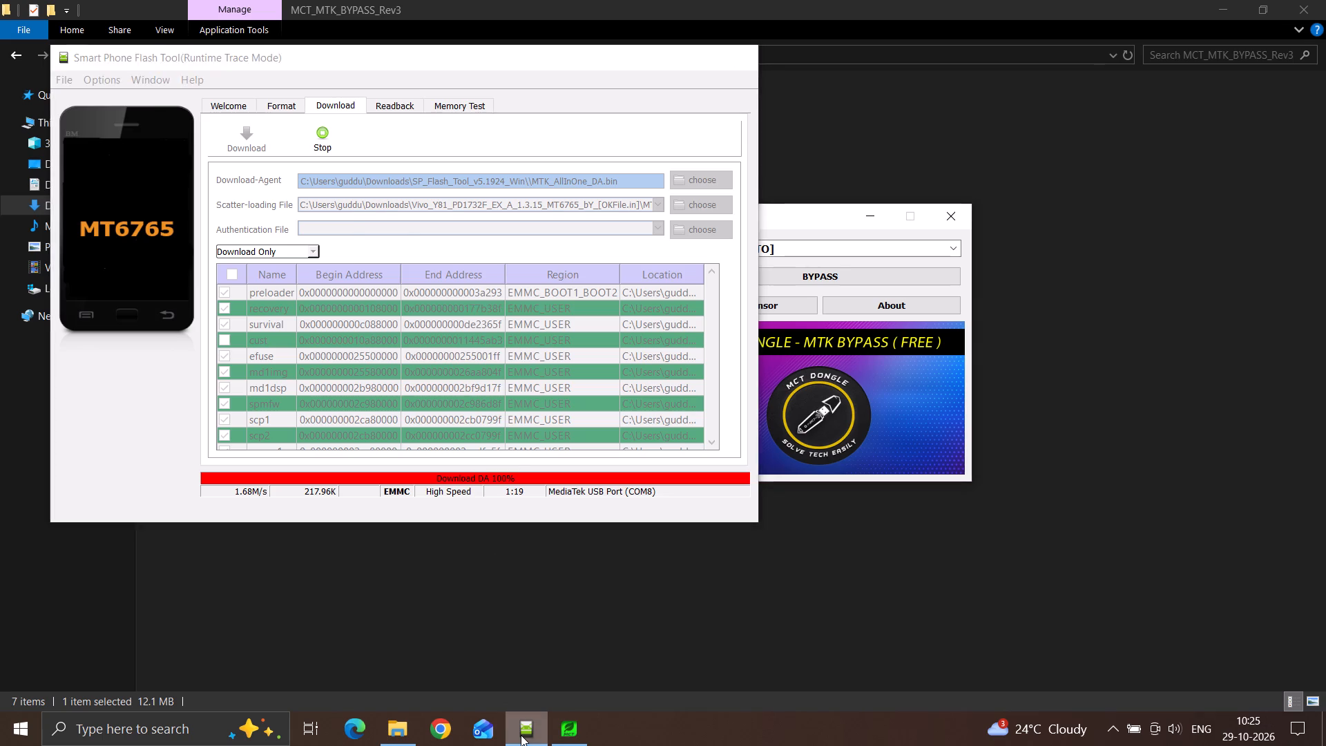
Clear the open windows and launch LocalSend from the desktop to receive the Vivo Y81 1808 Flash File MT6765 8.1 zip into Downloads.
{"action": "left_click", "coordinate": [521, 735]}
{"action": "left_click", "coordinate": [521, 735]}
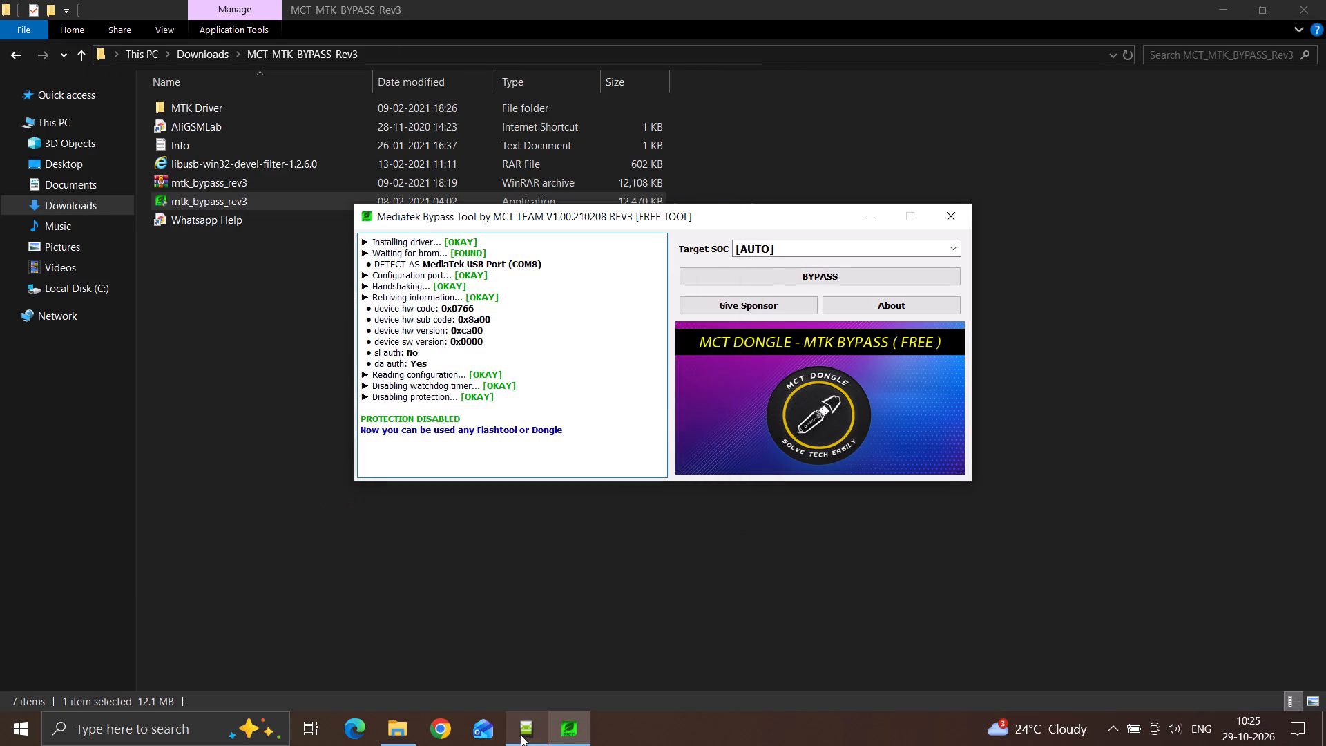
{"action": "left_click", "coordinate": [558, 739]}
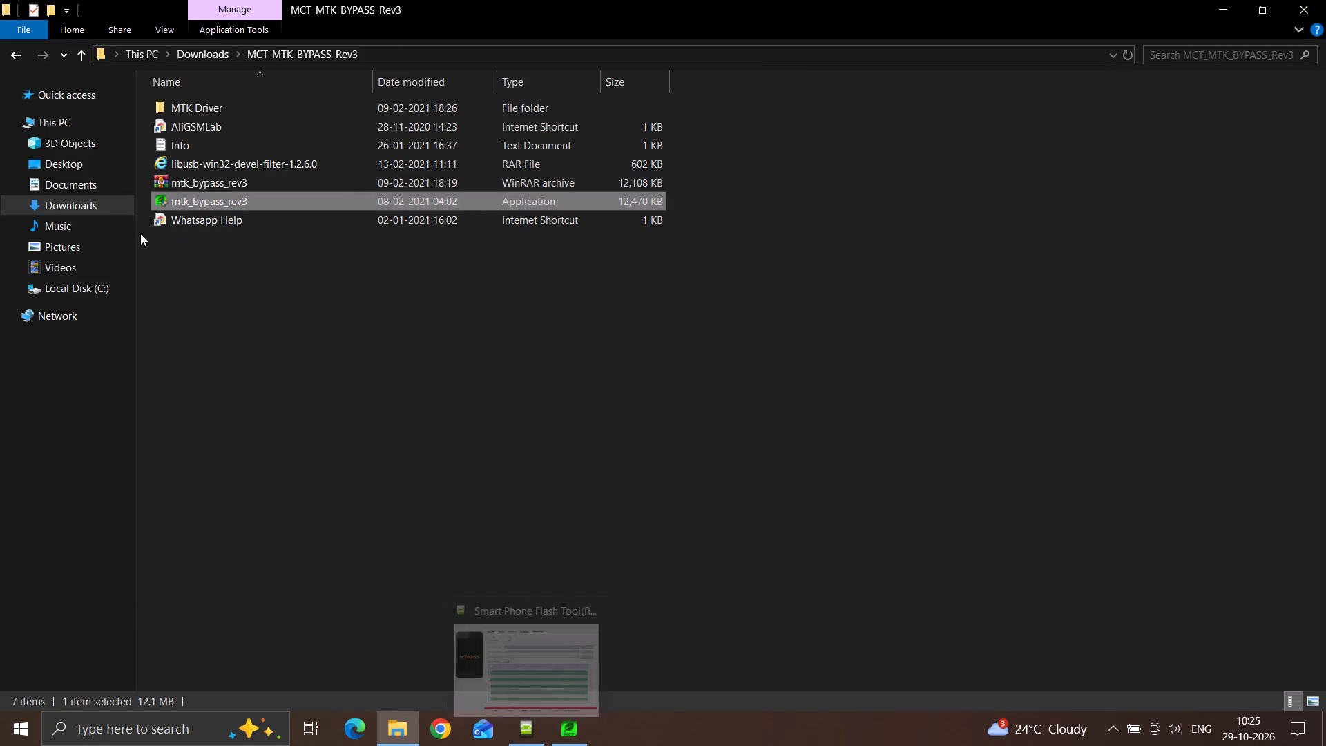
{"action": "left_click", "coordinate": [200, 52]}
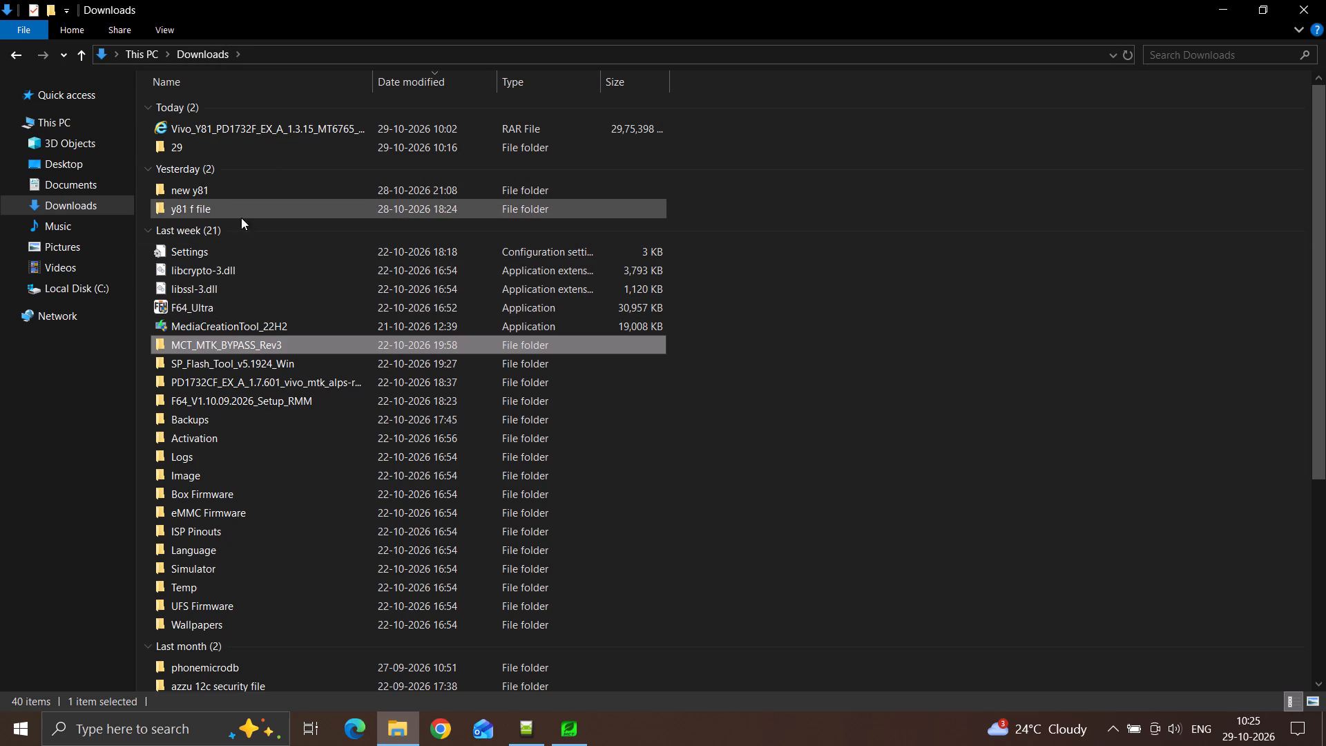
{"action": "left_click", "coordinate": [403, 734]}
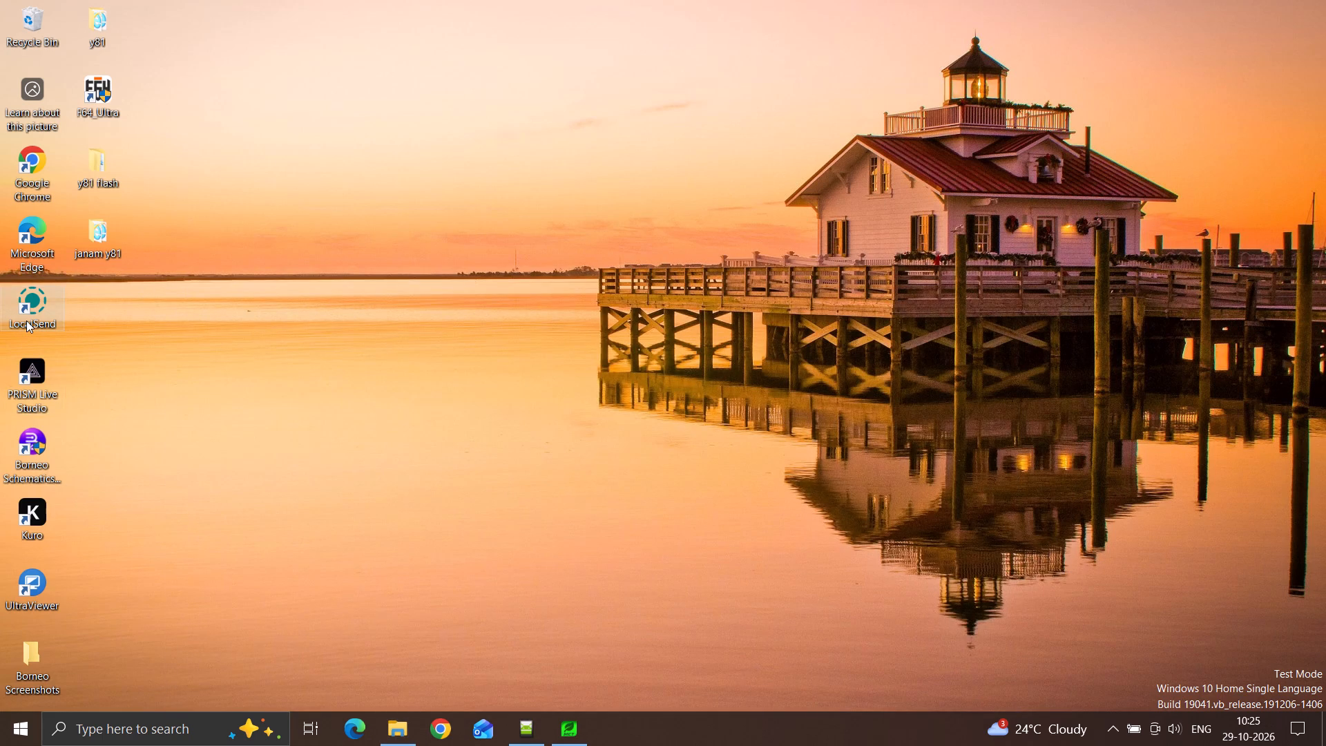
{"action": "double_click", "coordinate": [26, 321]}
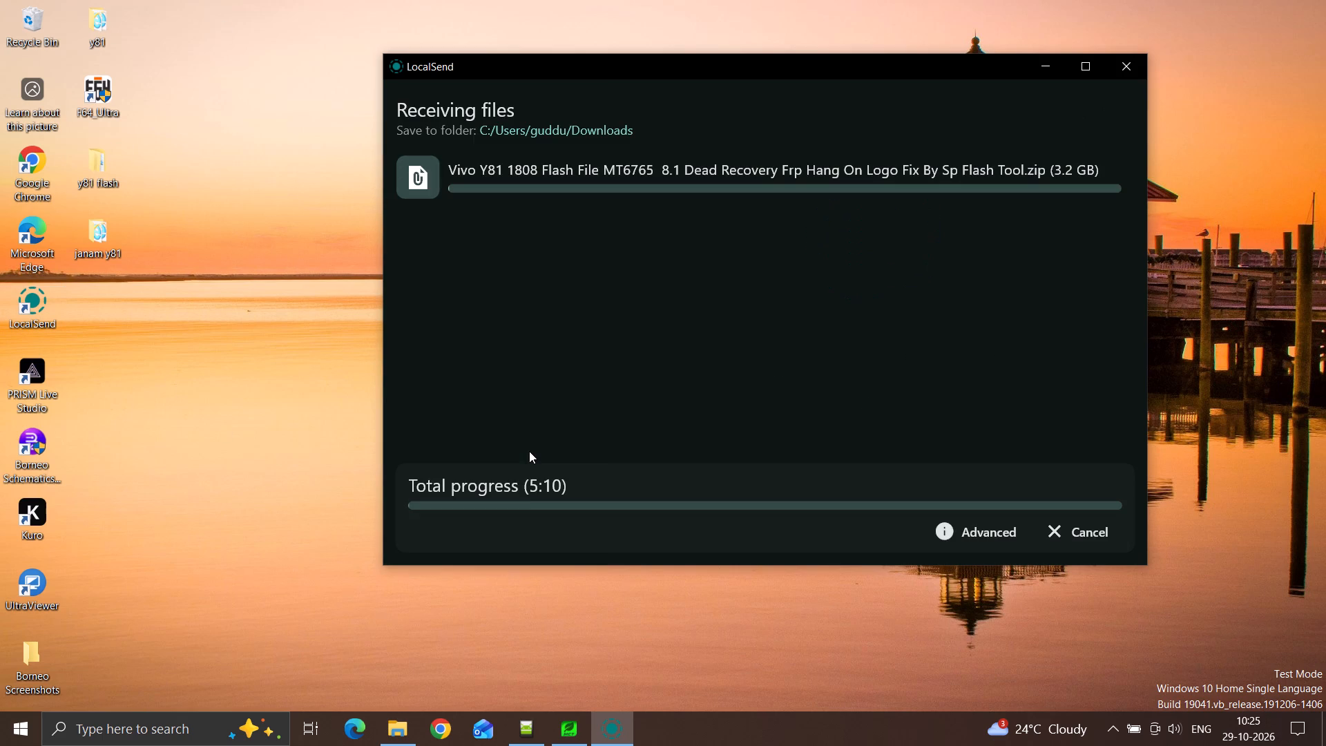
Switch to Smart Phone Flash Tool, stop the running download, and try to start it again.
{"action": "left_click", "coordinate": [533, 723]}
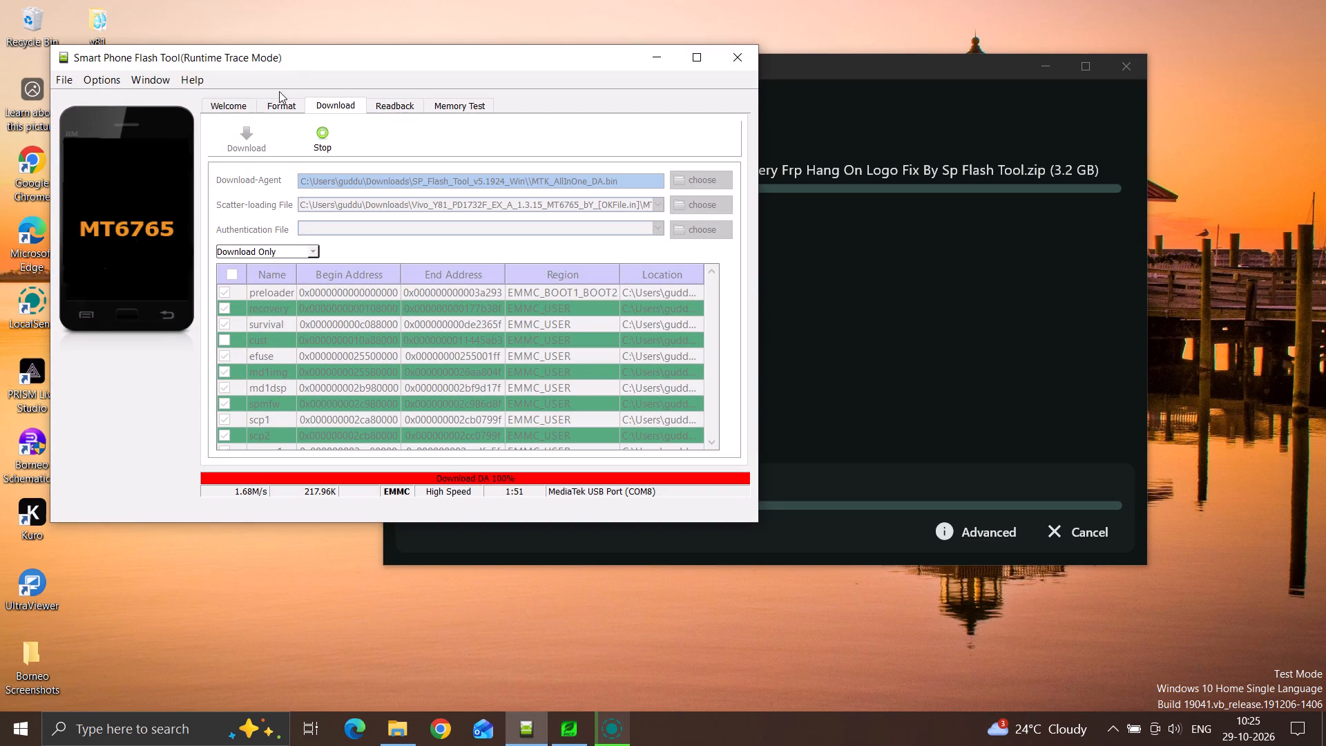
{"action": "left_click", "coordinate": [324, 133]}
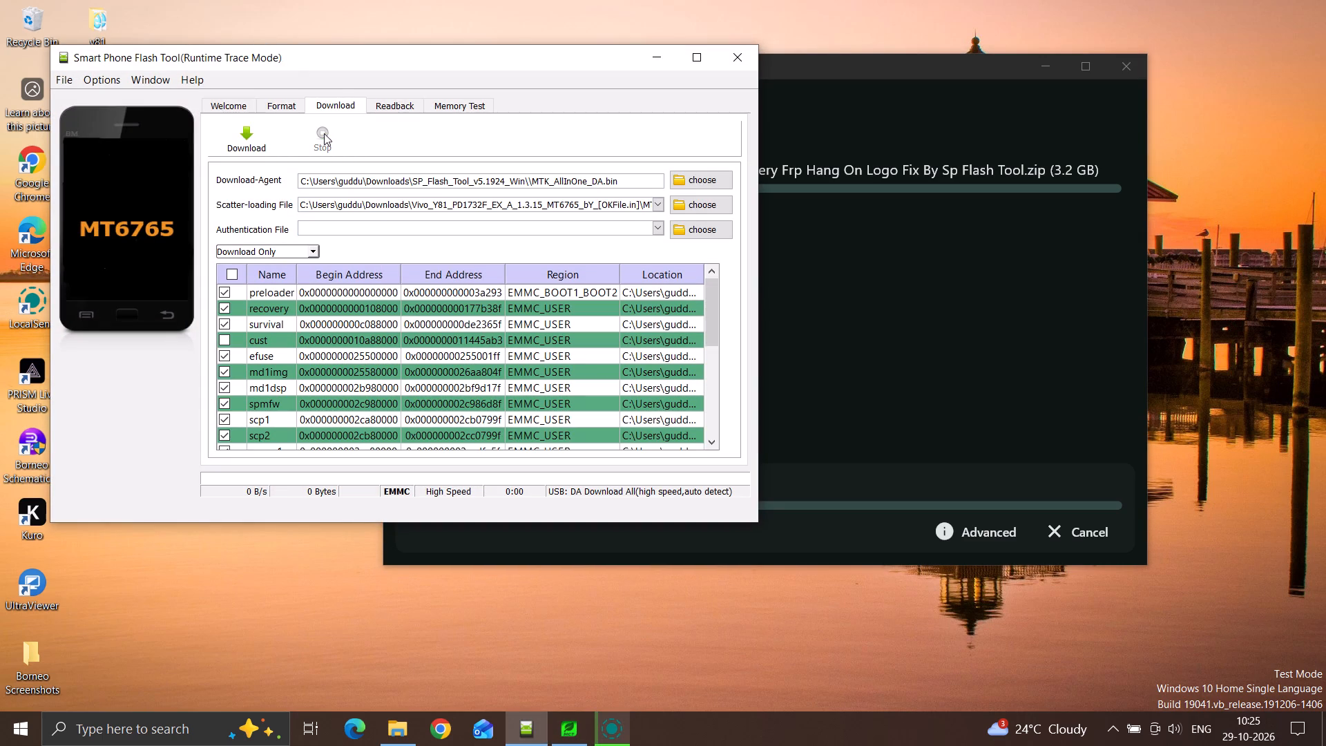
{"action": "left_click", "coordinate": [262, 140]}
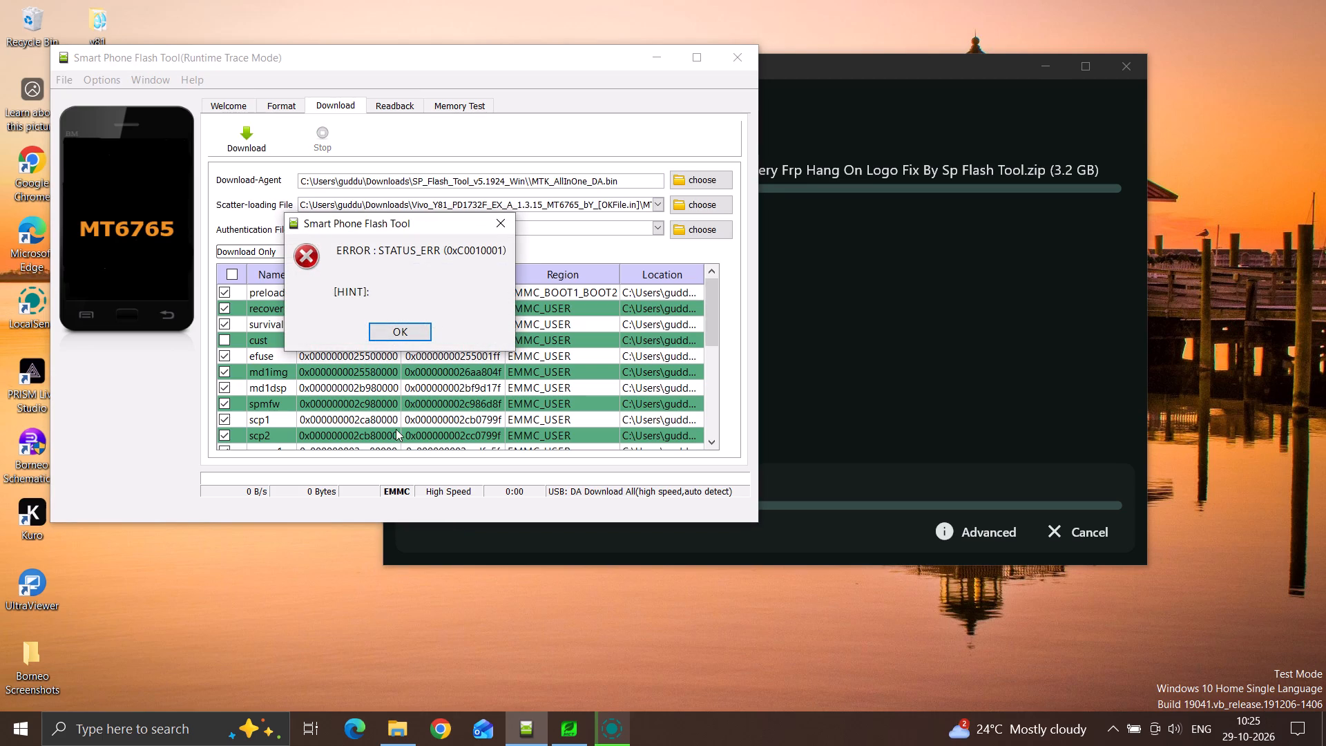
{"action": "left_click", "coordinate": [412, 327]}
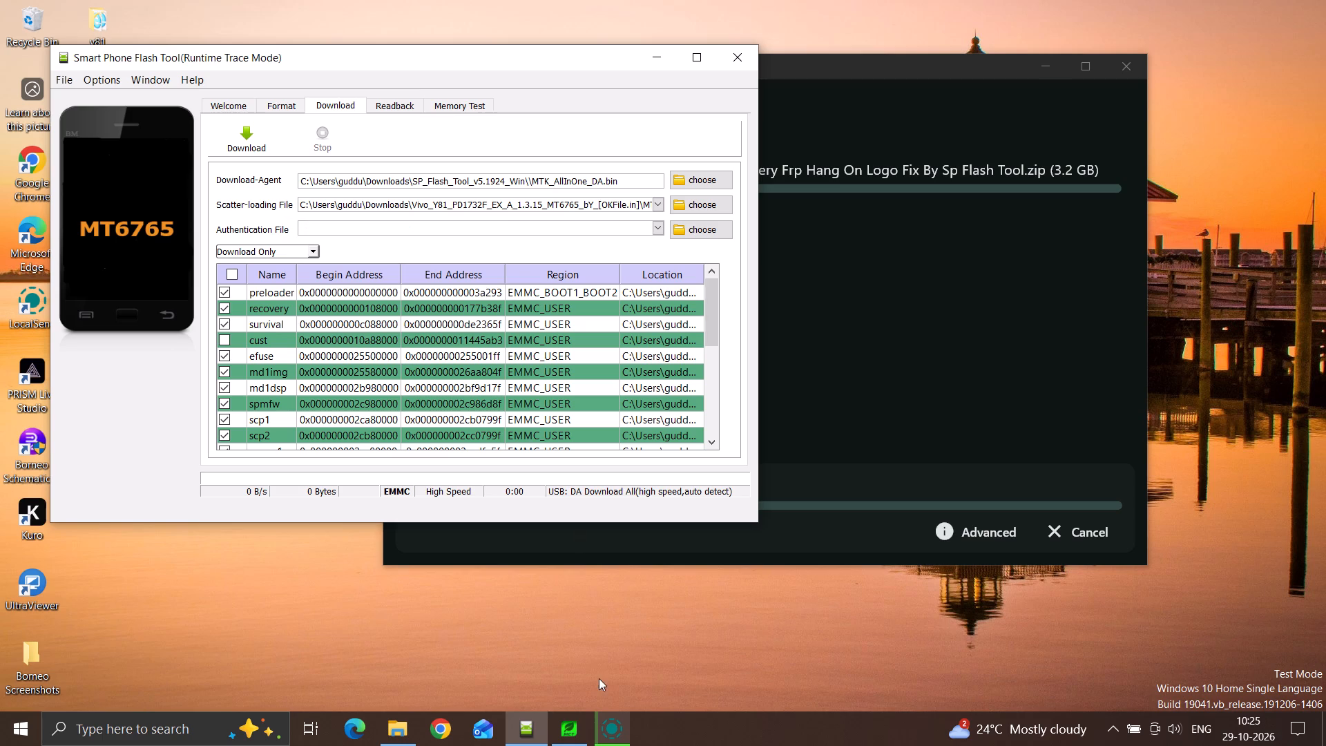
{"action": "left_click", "coordinate": [566, 719]}
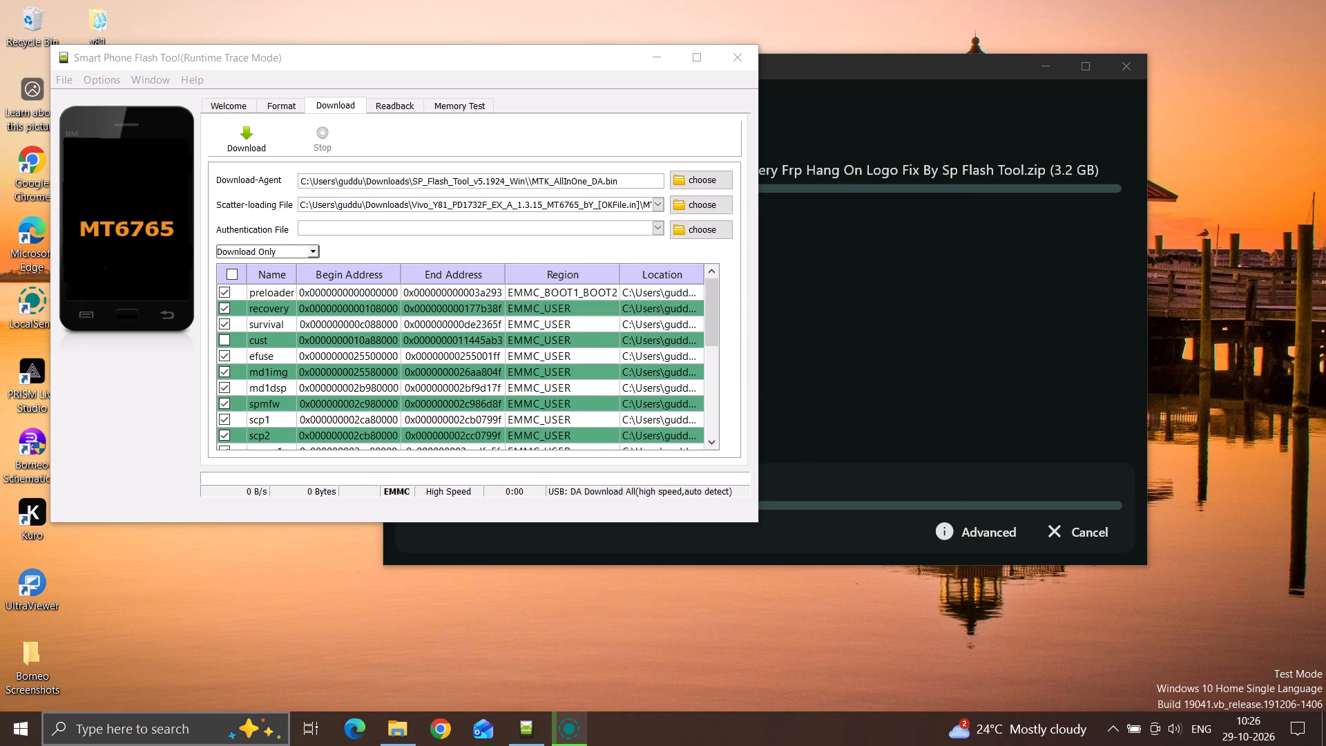
{"action": "left_click", "coordinate": [398, 720]}
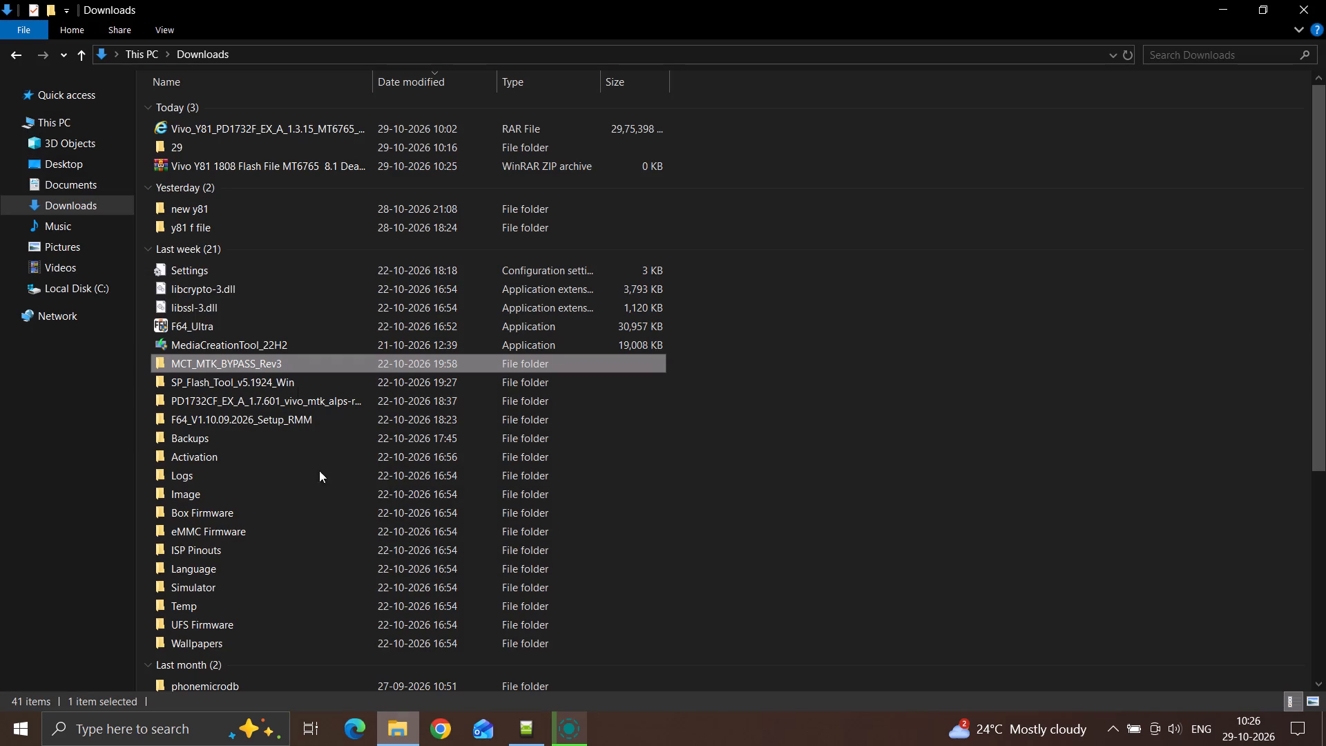
{"action": "double_click", "coordinate": [211, 365]}
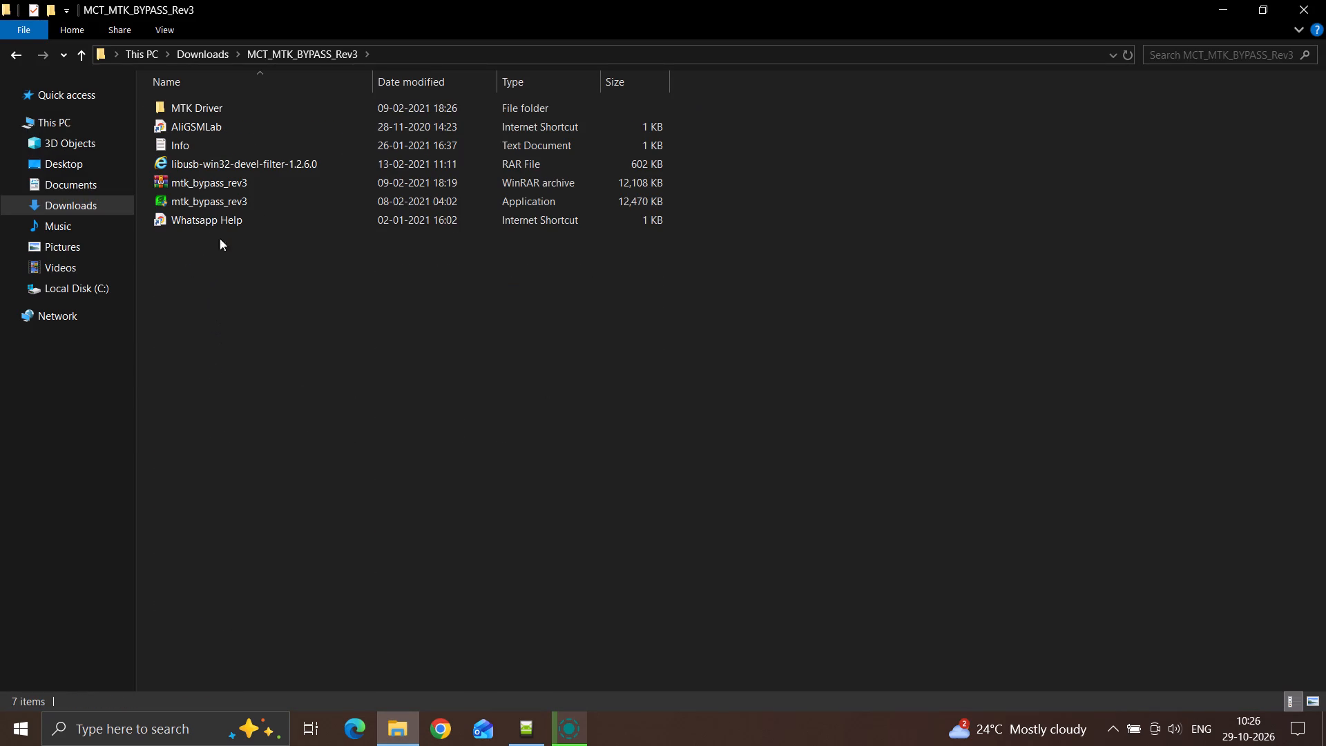
{"action": "double_click", "coordinate": [220, 206]}
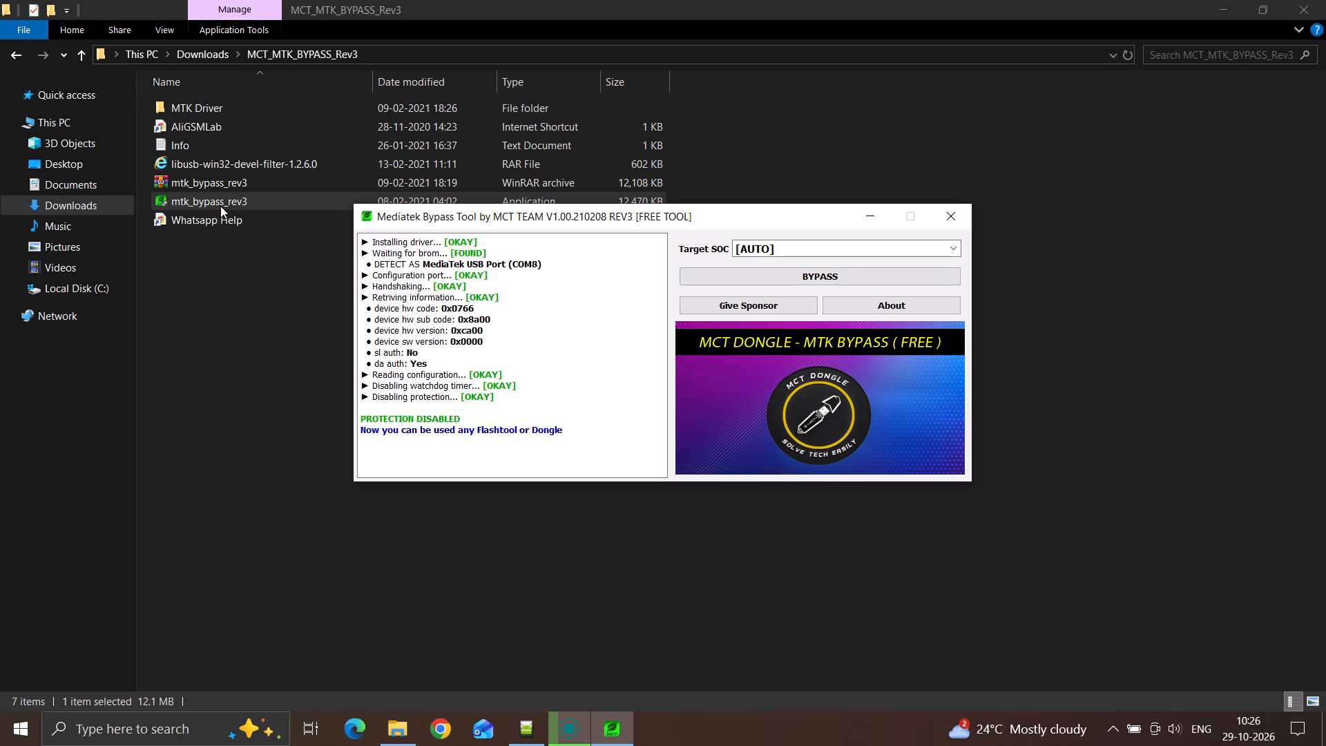
Switch to Smart Phone Flash Tool and restart flashing in Download Only mode with the cust partition excluded.
{"action": "left_click", "coordinate": [526, 736]}
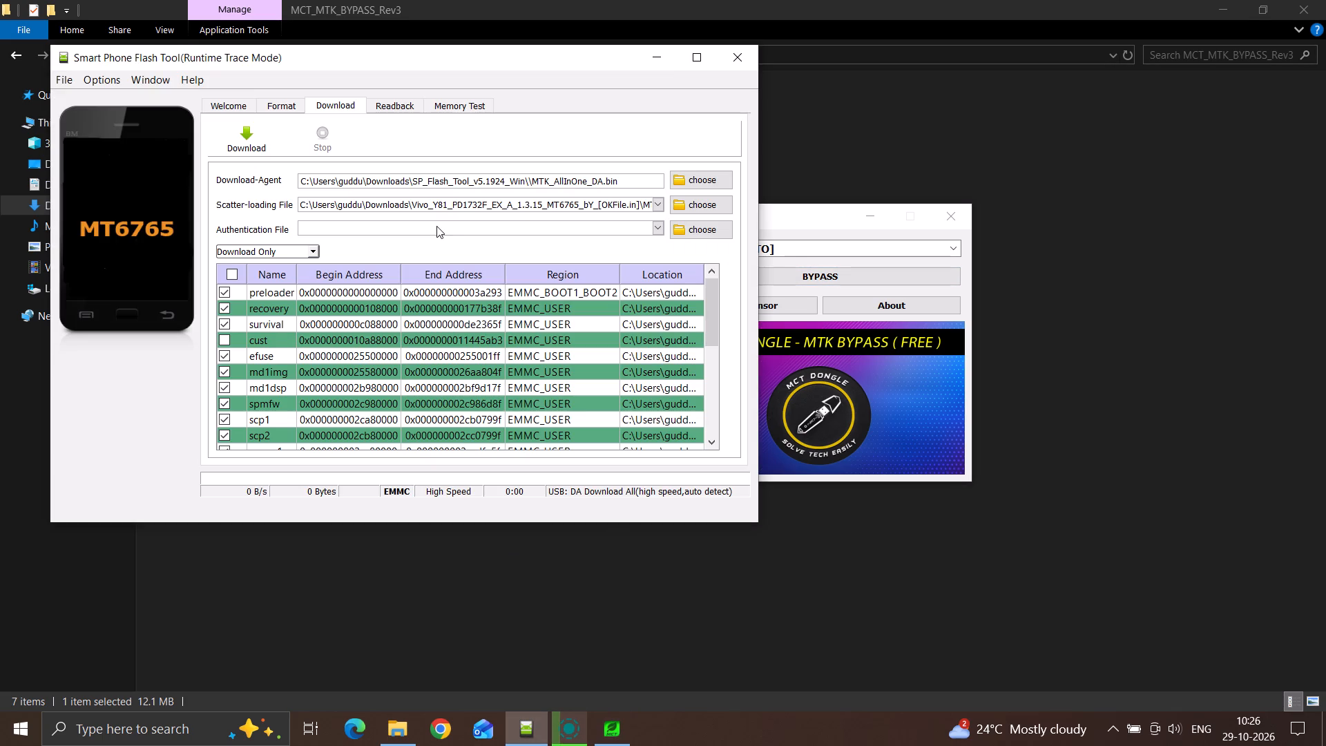
{"action": "left_click", "coordinate": [260, 126]}
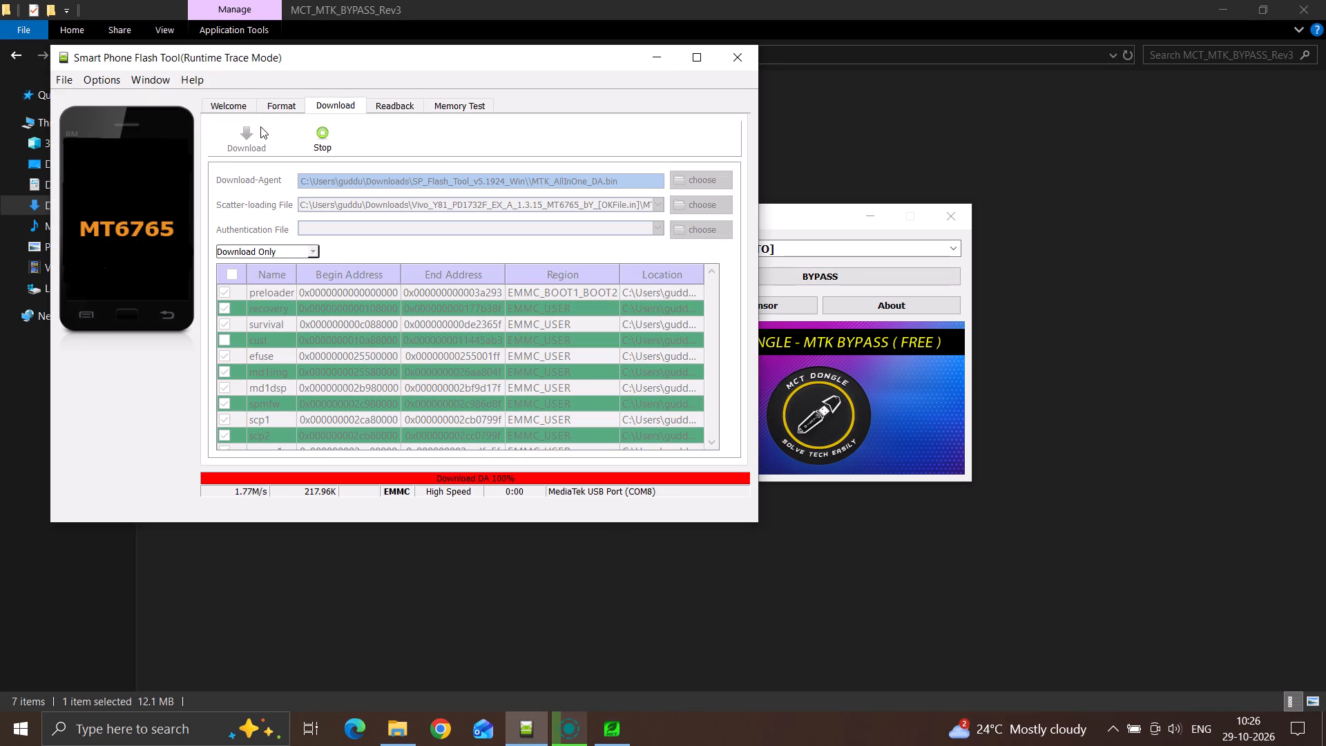
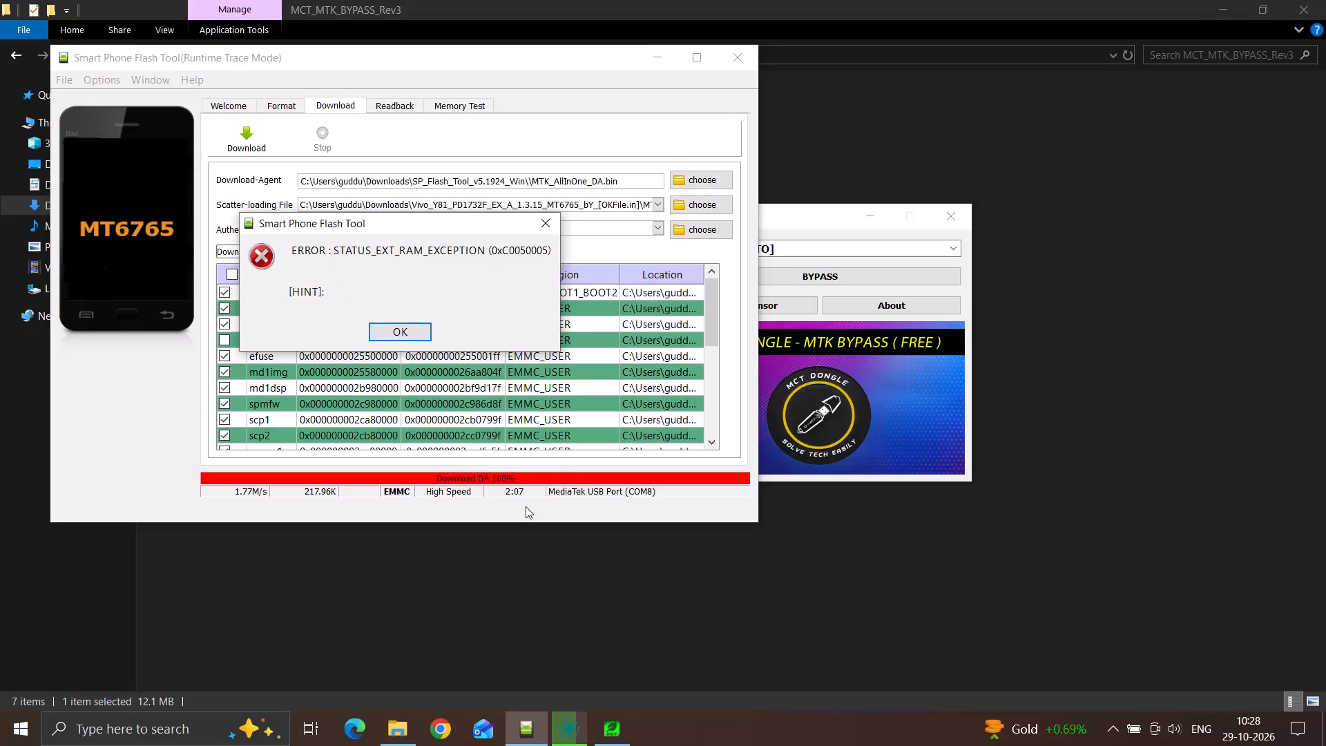
Review the Mediatek Bypass Tool log, and dismiss the download error in Smart Phone Flash Tool.
{"action": "left_click", "coordinate": [620, 718]}
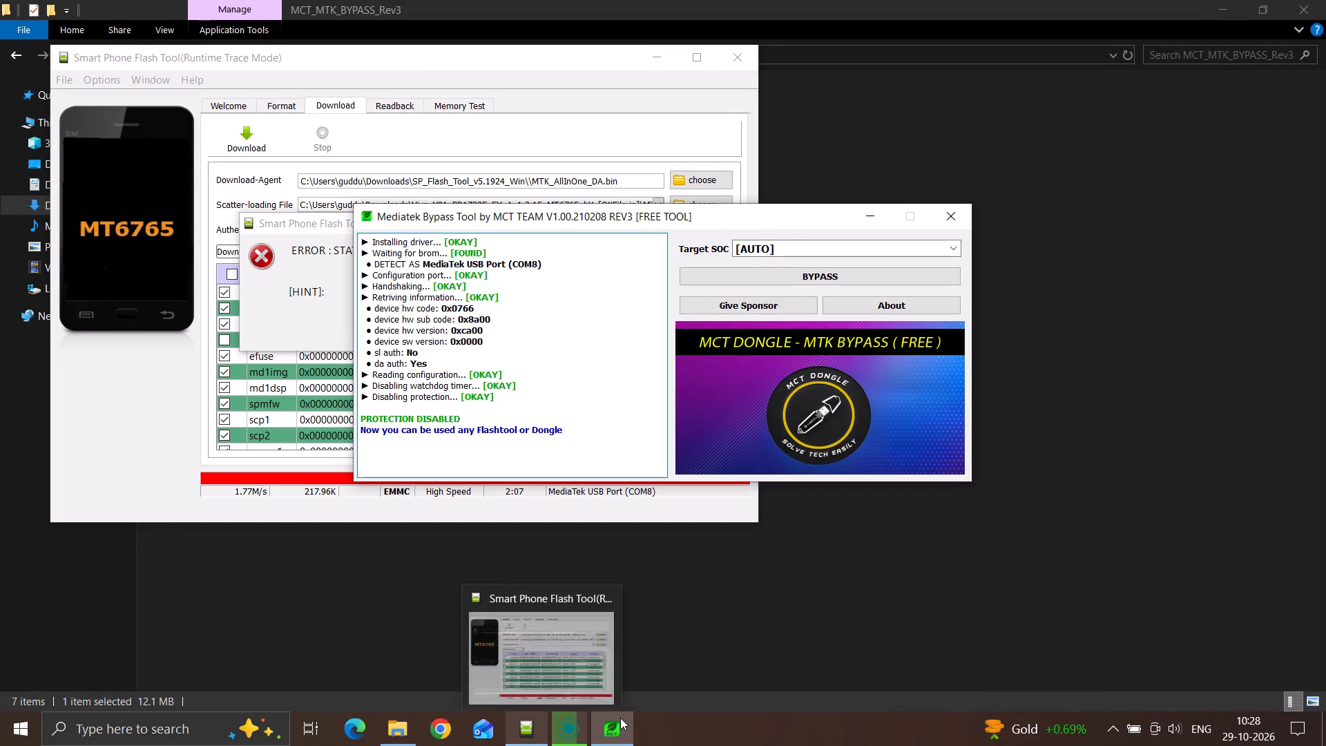
{"action": "left_click", "coordinate": [533, 718]}
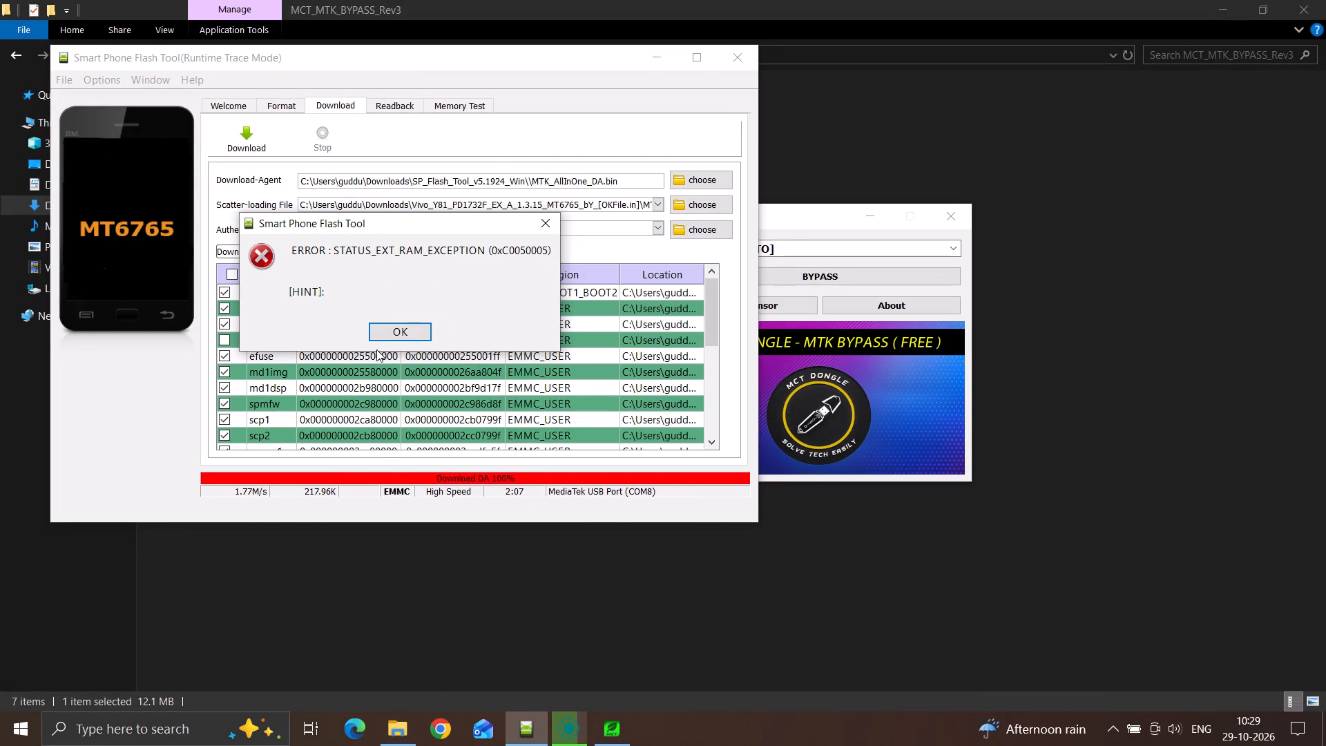
{"action": "left_click", "coordinate": [394, 332]}
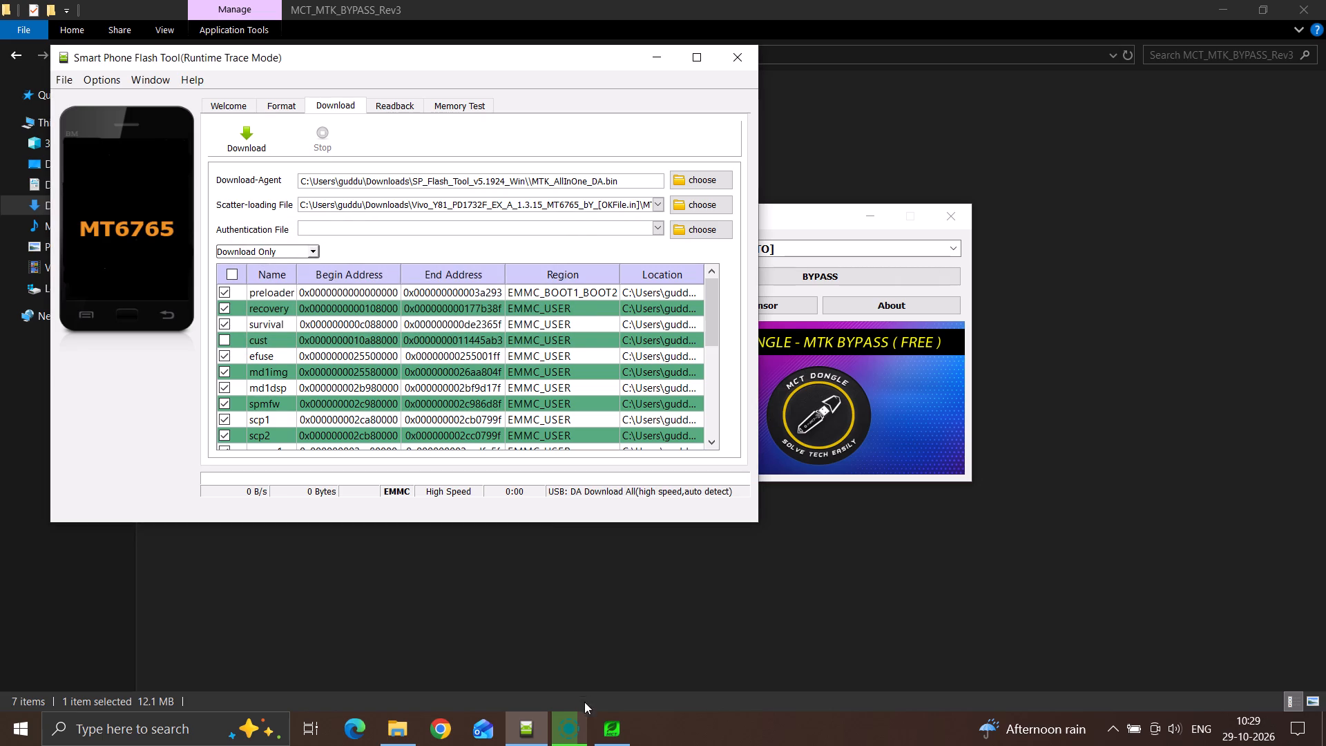
Switch to LocalSend and check the transfer progress of the Vivo Y81 1808 flash file zip.
{"action": "left_click", "coordinate": [572, 721]}
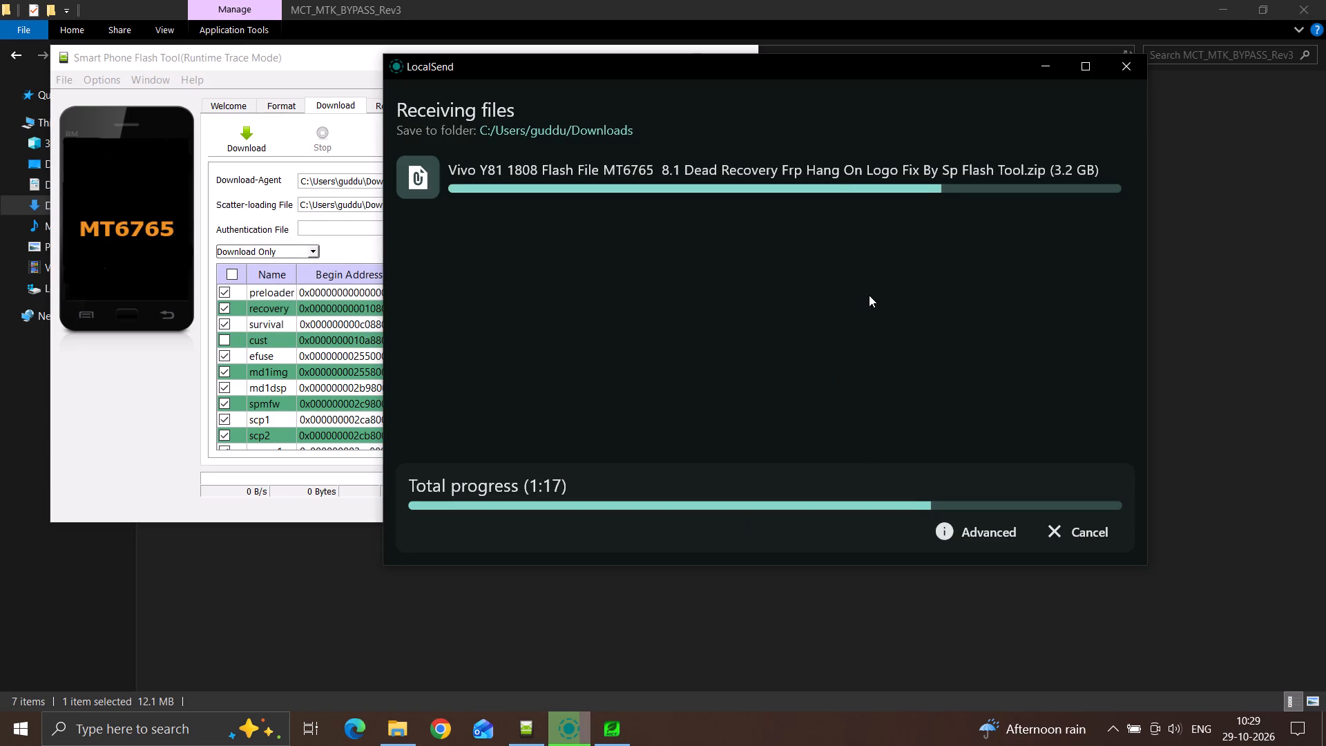
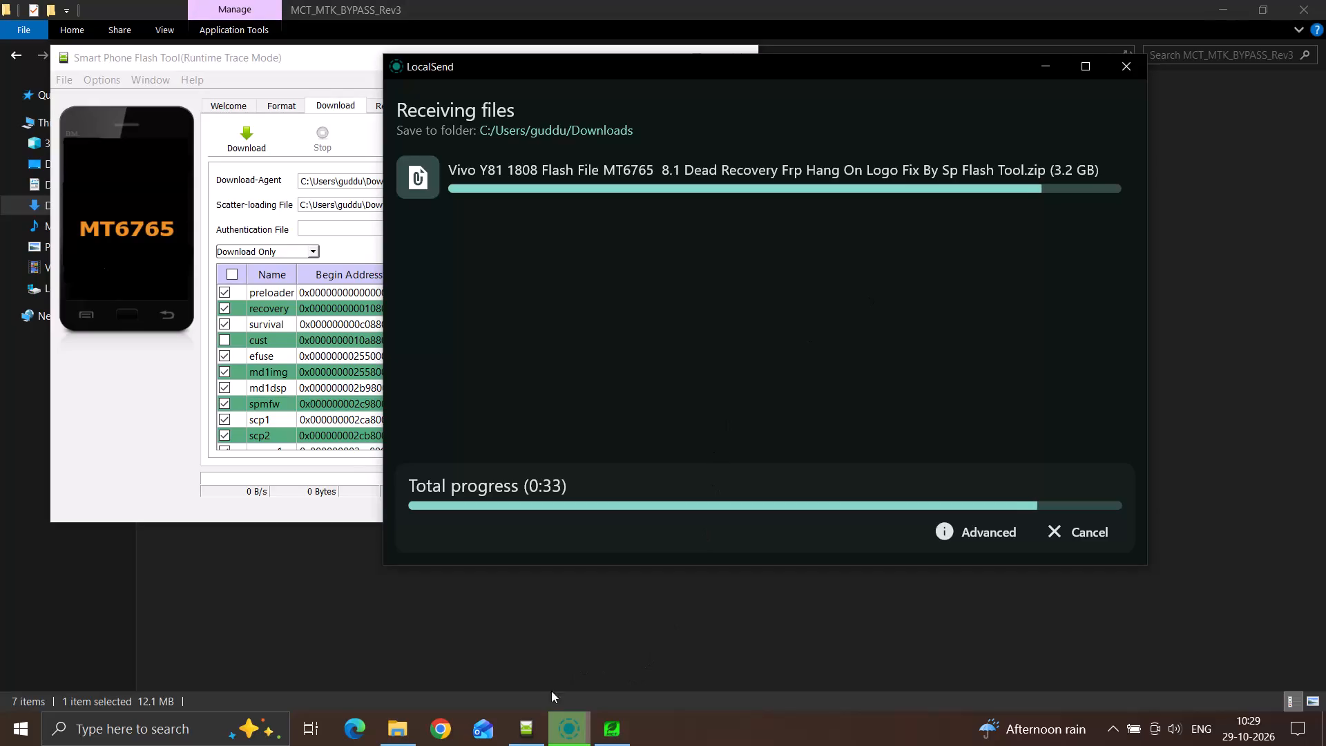
Switch to File Explorer and delete the Vivo_Y81_PD1732F_EX_A_1.3.15_MT6765 RAR file from the Downloads folder.
{"action": "left_click", "coordinate": [407, 731]}
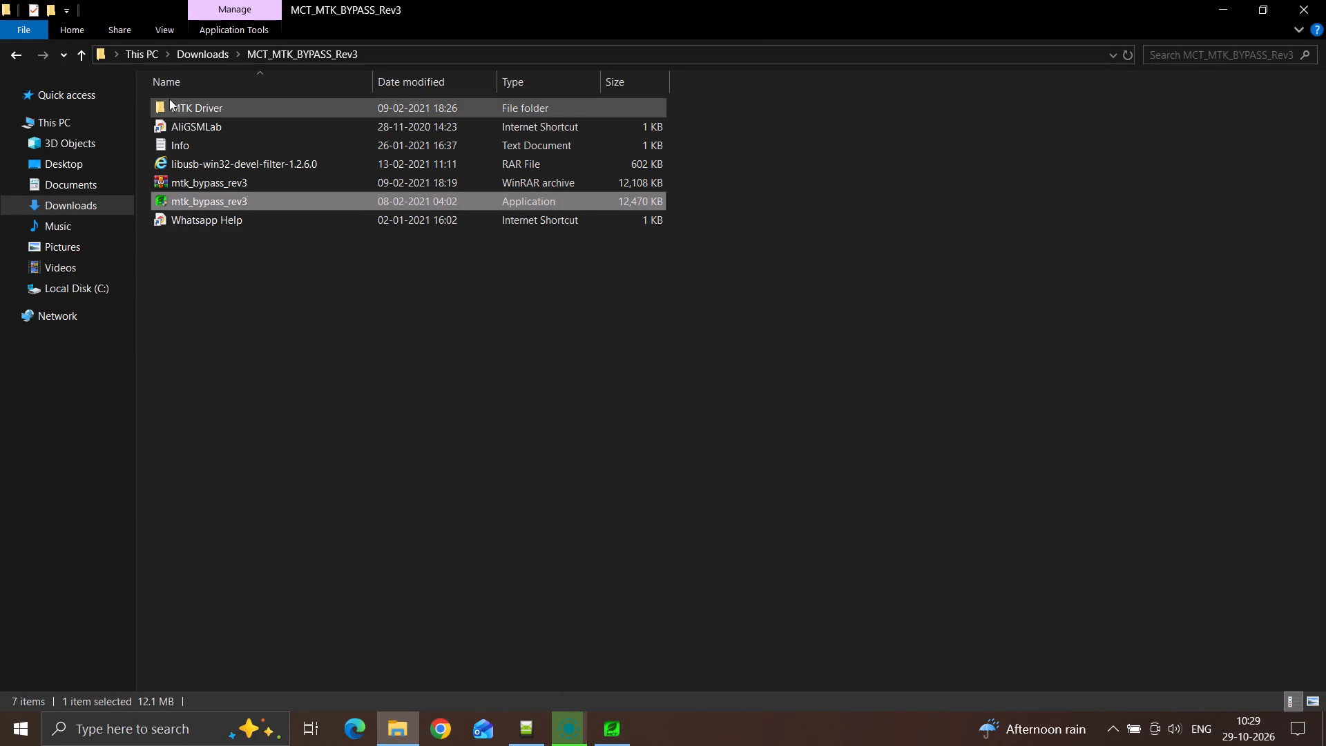
{"action": "left_click", "coordinate": [206, 53]}
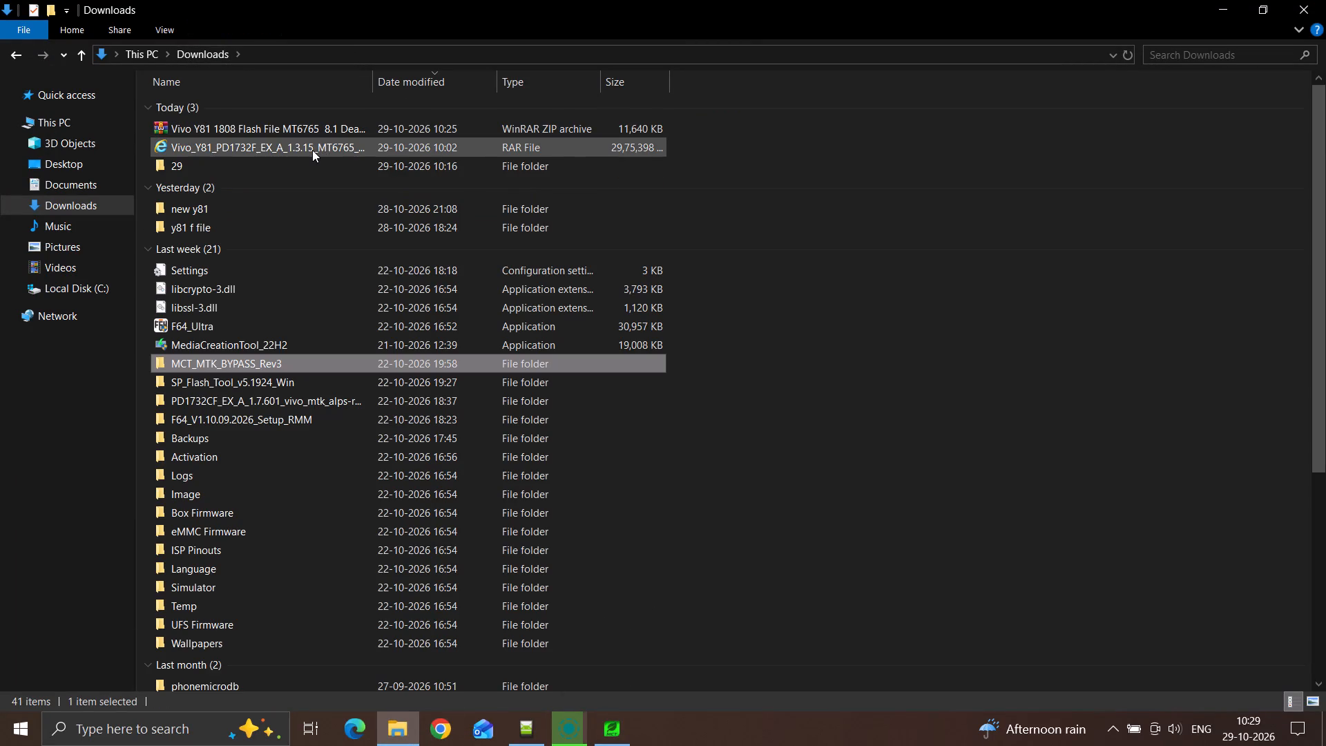
{"action": "right_click", "coordinate": [312, 150]}
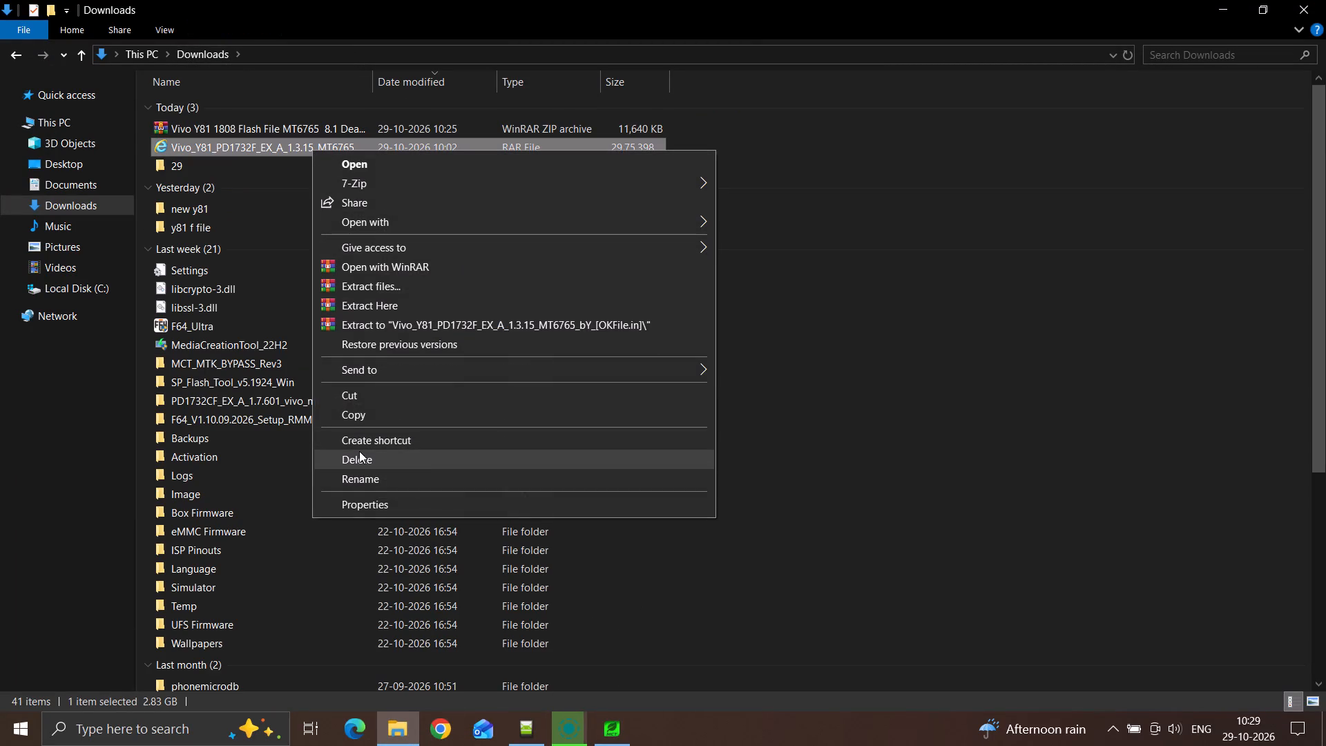
{"action": "left_click", "coordinate": [359, 451]}
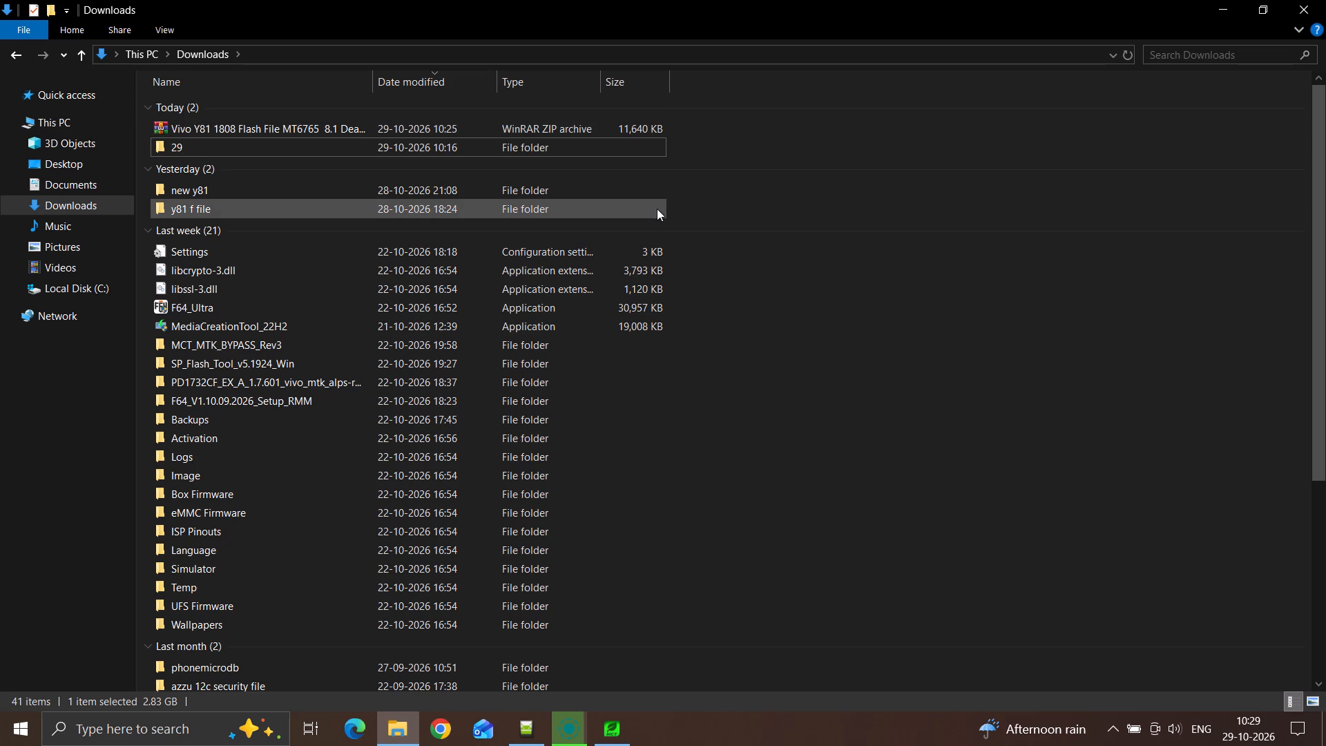
Check the contents of the y81 f file folder and return to Downloads.
{"action": "left_click_drag", "start_coordinate": [718, 151], "coordinate": [586, 194]}
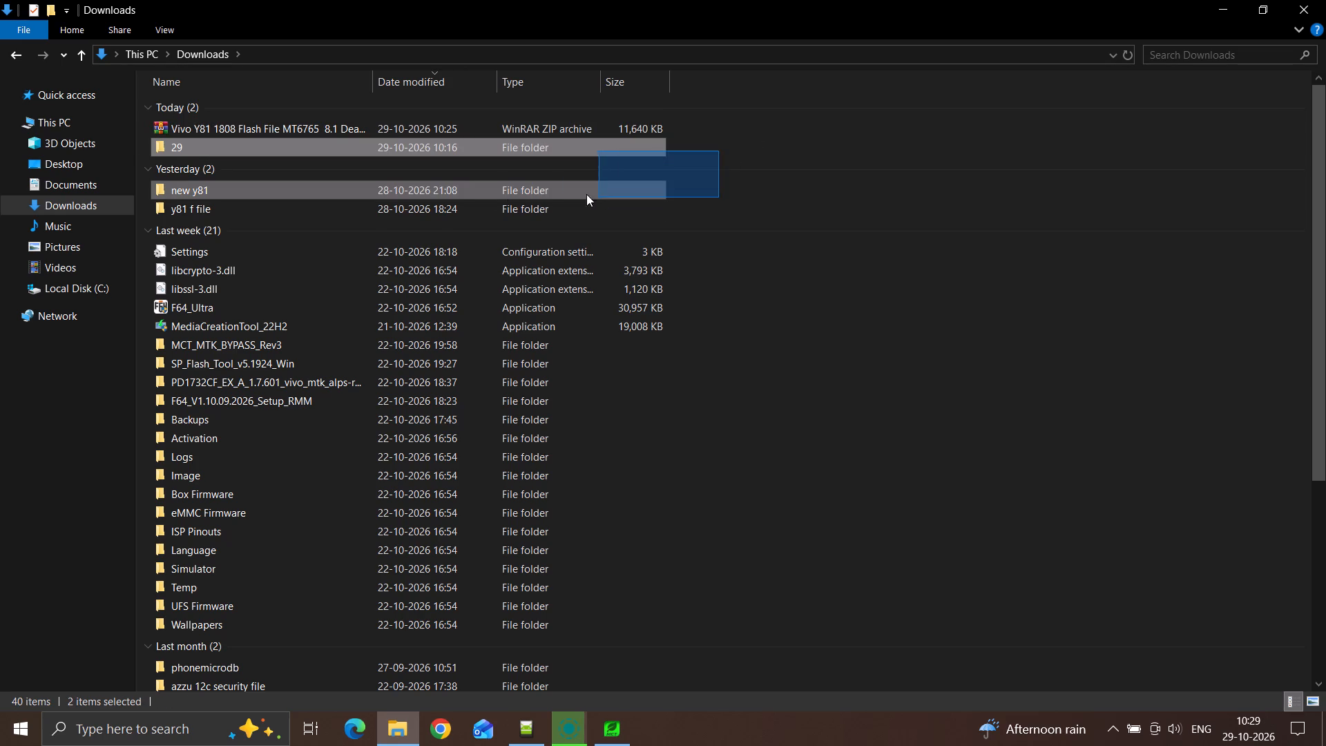
{"action": "left_click_drag", "start_coordinate": [586, 194], "coordinate": [455, 213]}
{"action": "double_click", "coordinate": [455, 213]}
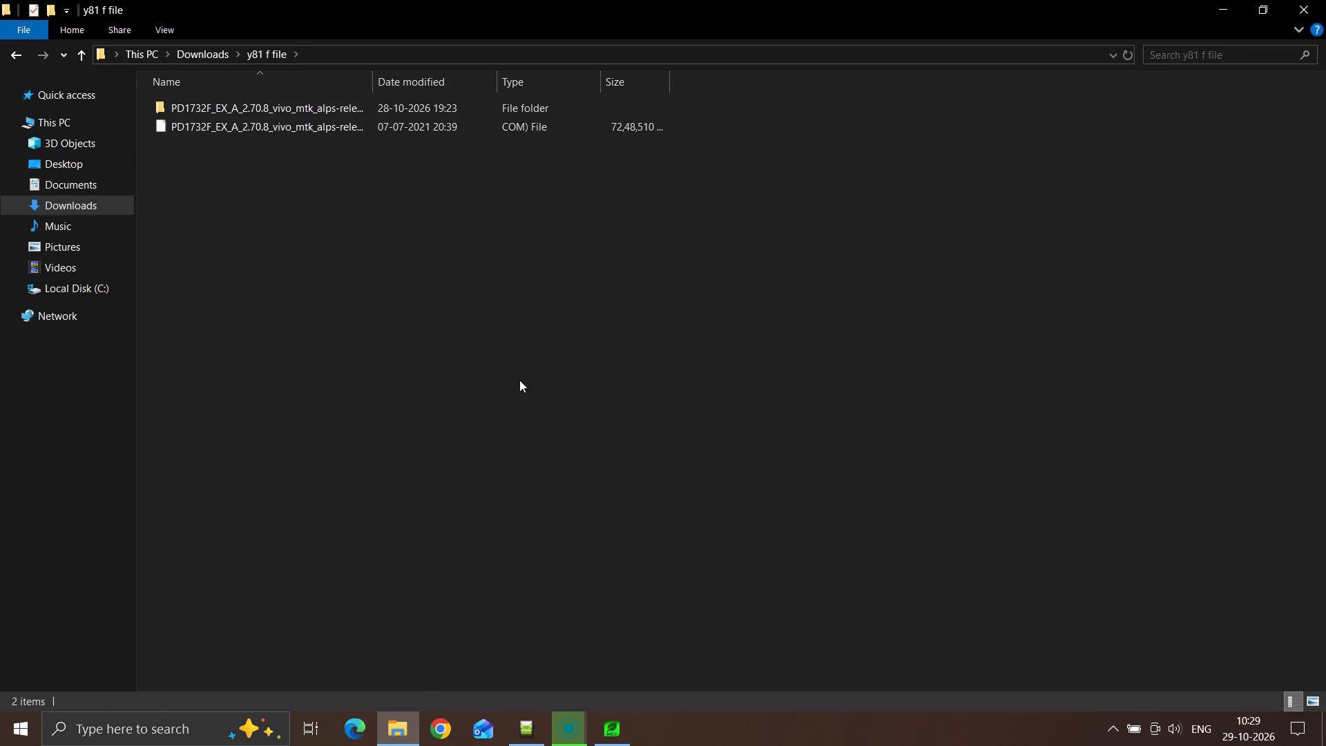
{"action": "left_click", "coordinate": [222, 44]}
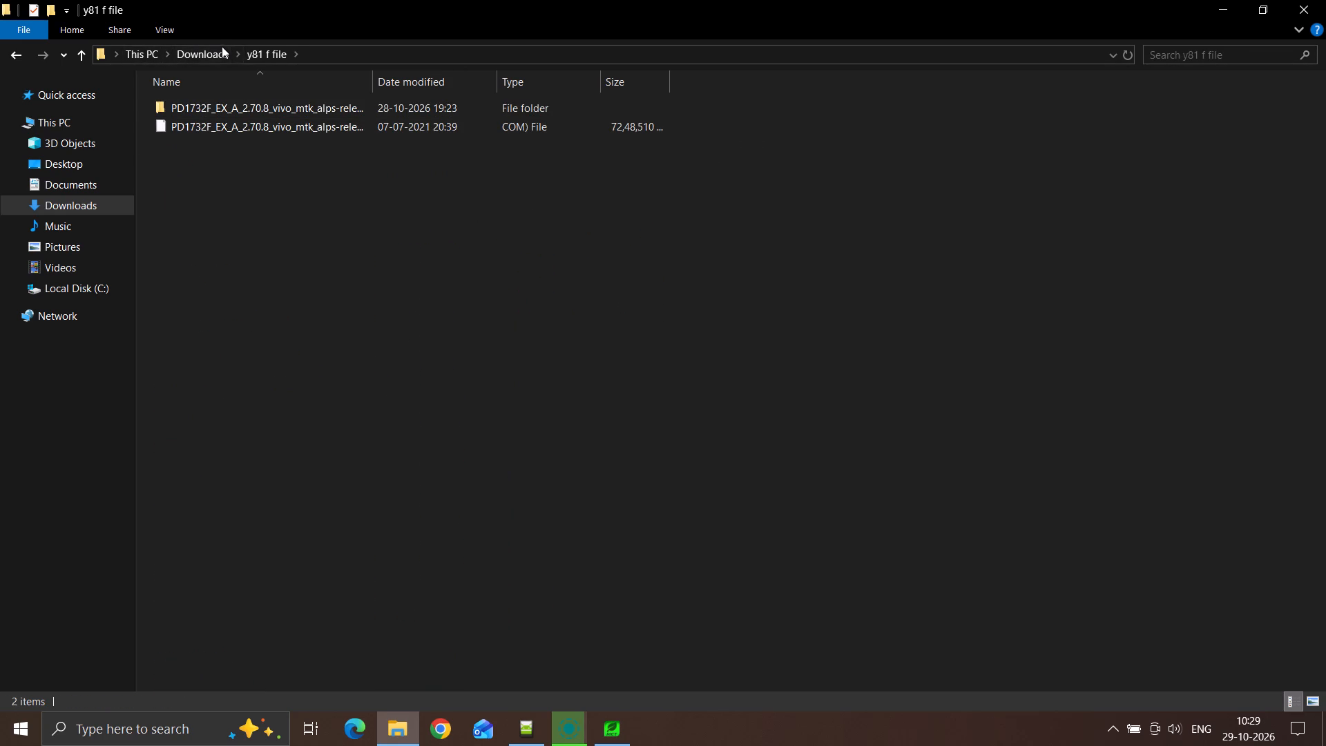
{"action": "left_click", "coordinate": [222, 50]}
Delete the folders 29, new y81 and y81 f file from Downloads.
{"action": "left_click_drag", "start_coordinate": [695, 143], "coordinate": [497, 216]}
{"action": "right_click", "coordinate": [497, 216]}
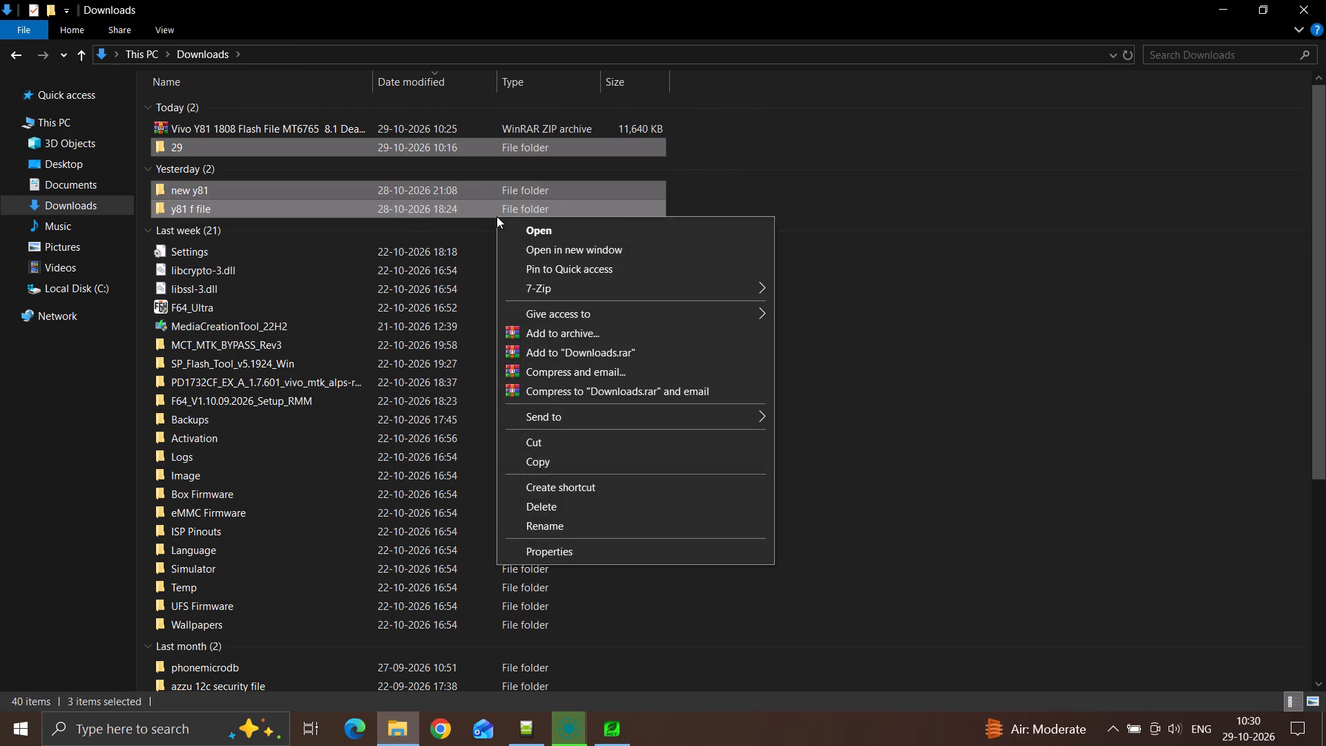
{"action": "left_click", "coordinate": [552, 508]}
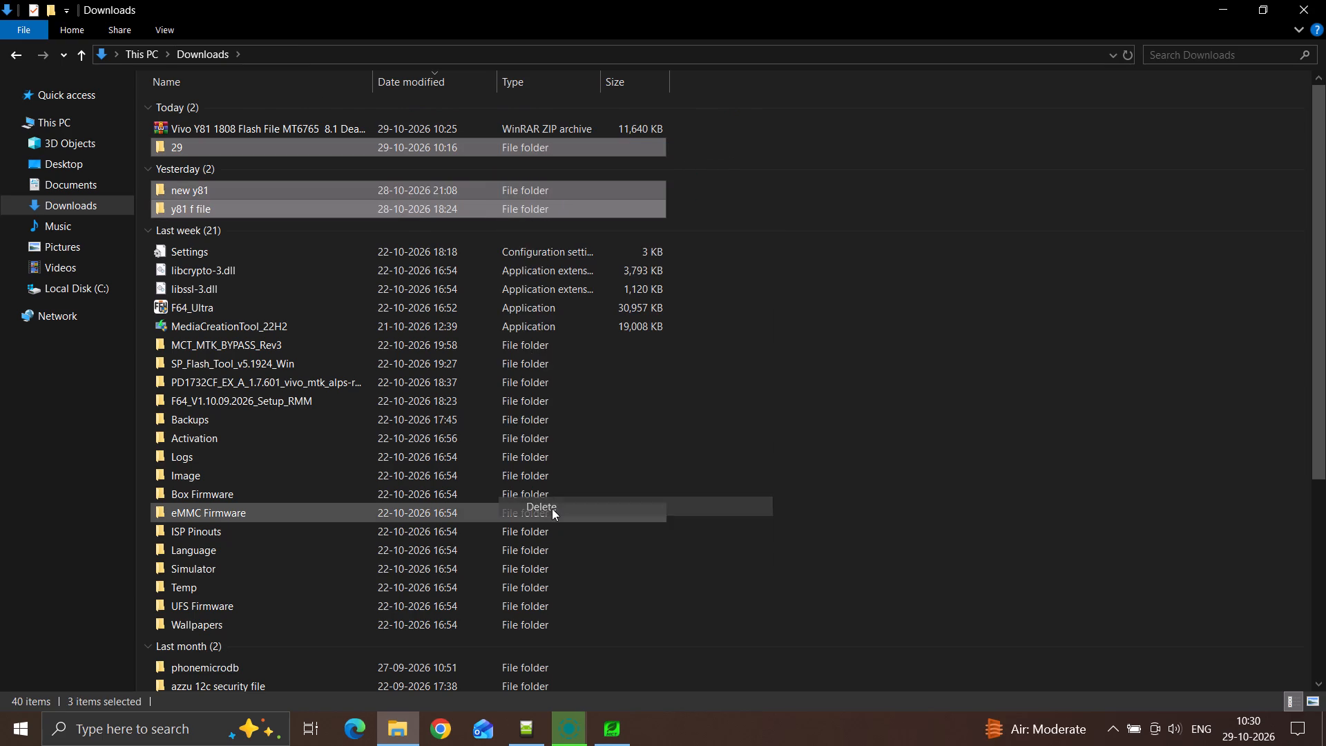
{"action": "left_click", "coordinate": [414, 276]}
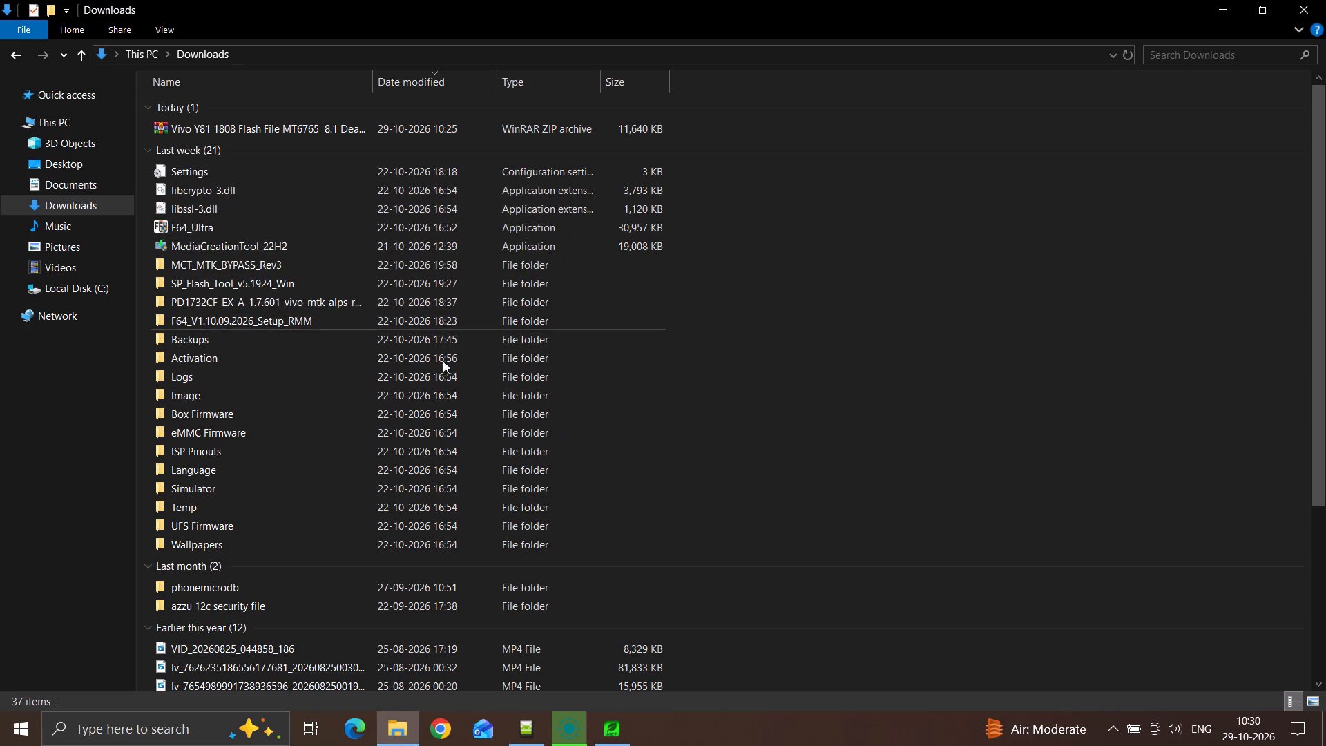
Delete the extracted Vivo_Y81_PD1732F_EX_A_1.3.15_MT6765 folder dated 13-11-2022 from Downloads.
{"action": "scroll", "coordinate": [412, 498], "scroll_direction": "down", "scroll_amount": 5}
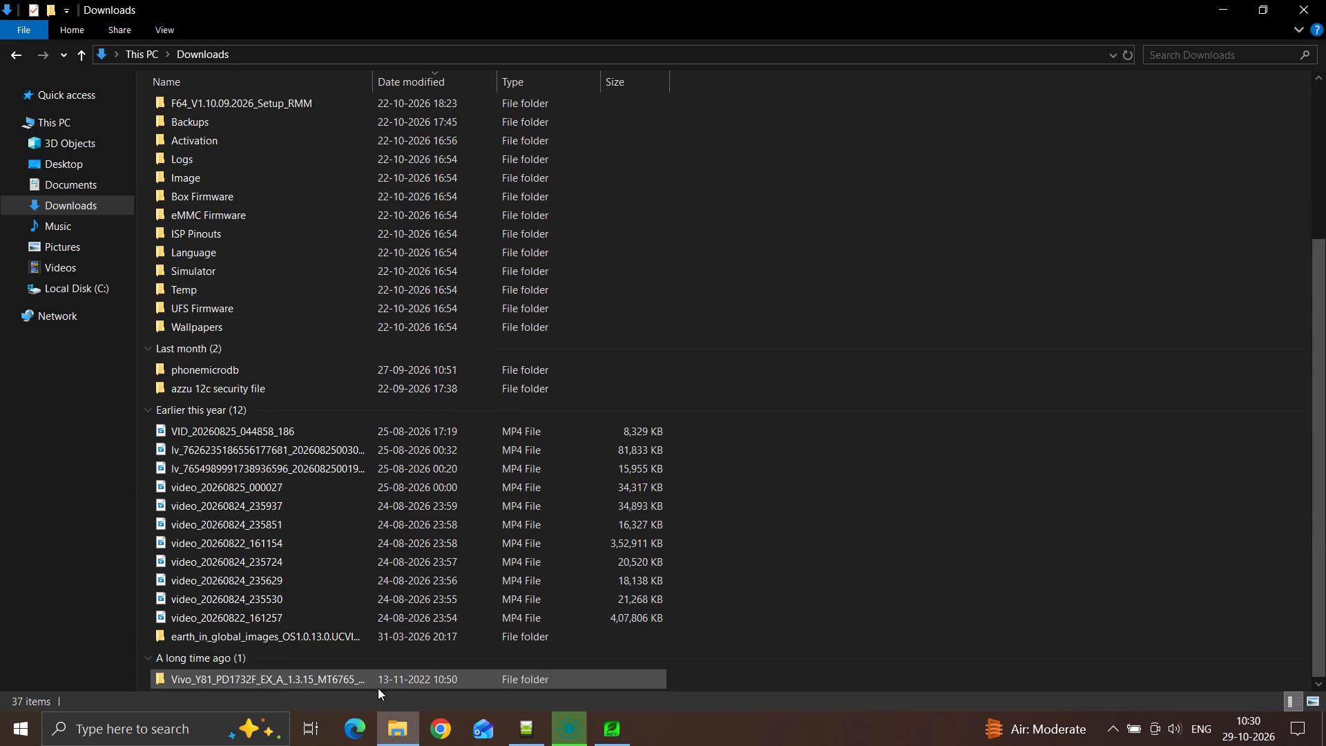
{"action": "right_click", "coordinate": [364, 680]}
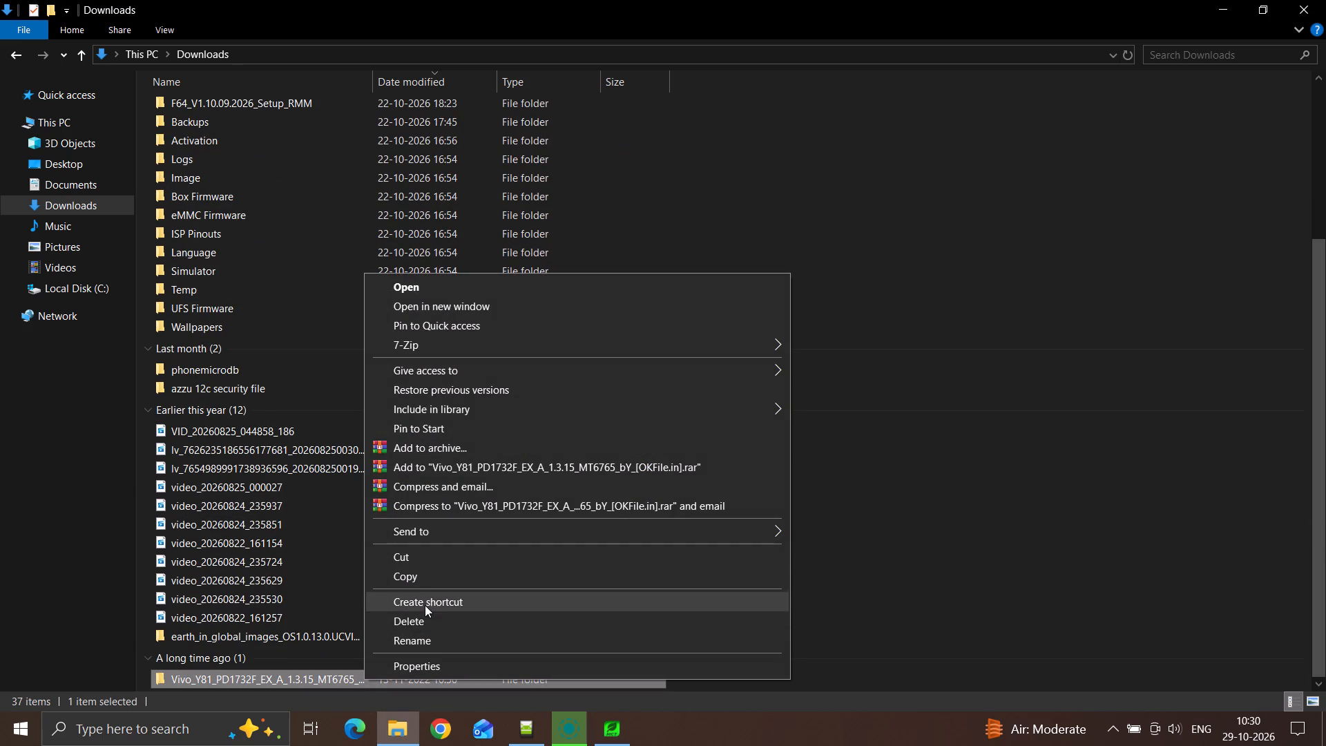
{"action": "left_click", "coordinate": [411, 615]}
{"action": "scroll", "coordinate": [493, 356], "scroll_direction": "up", "scroll_amount": 8}
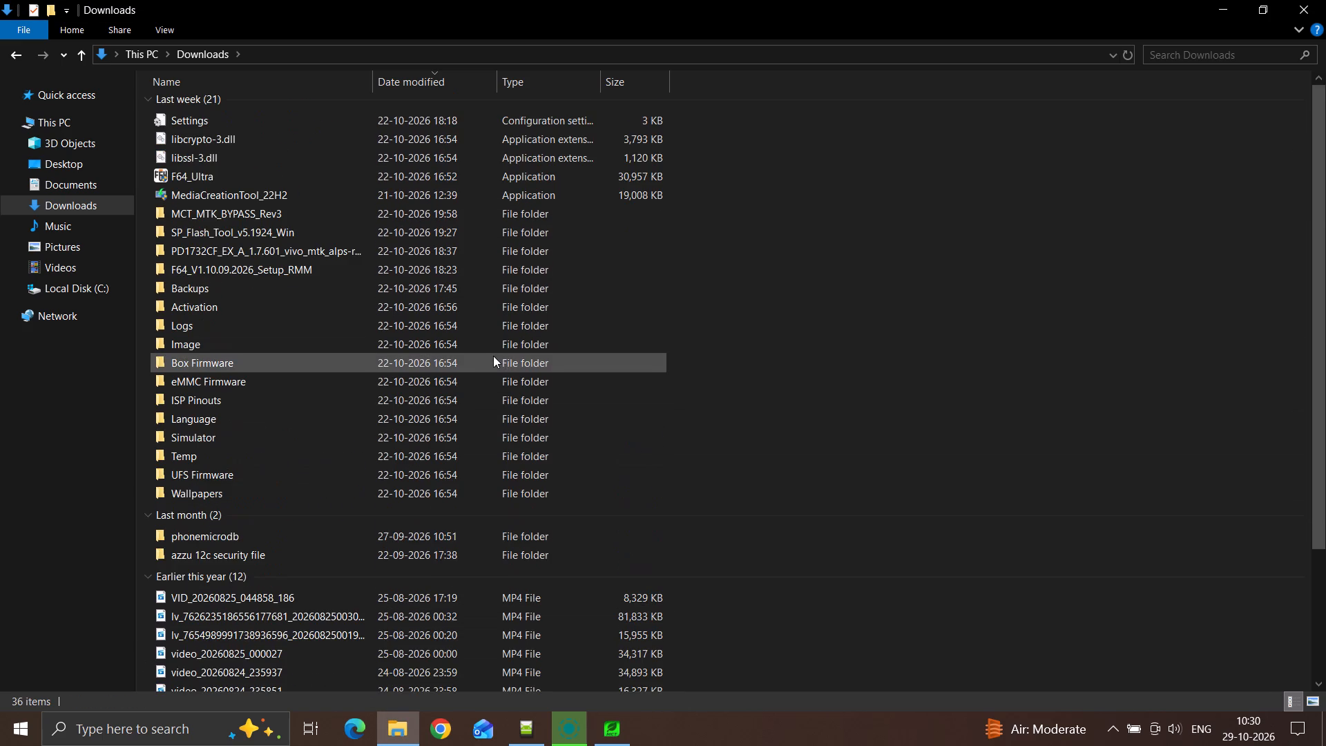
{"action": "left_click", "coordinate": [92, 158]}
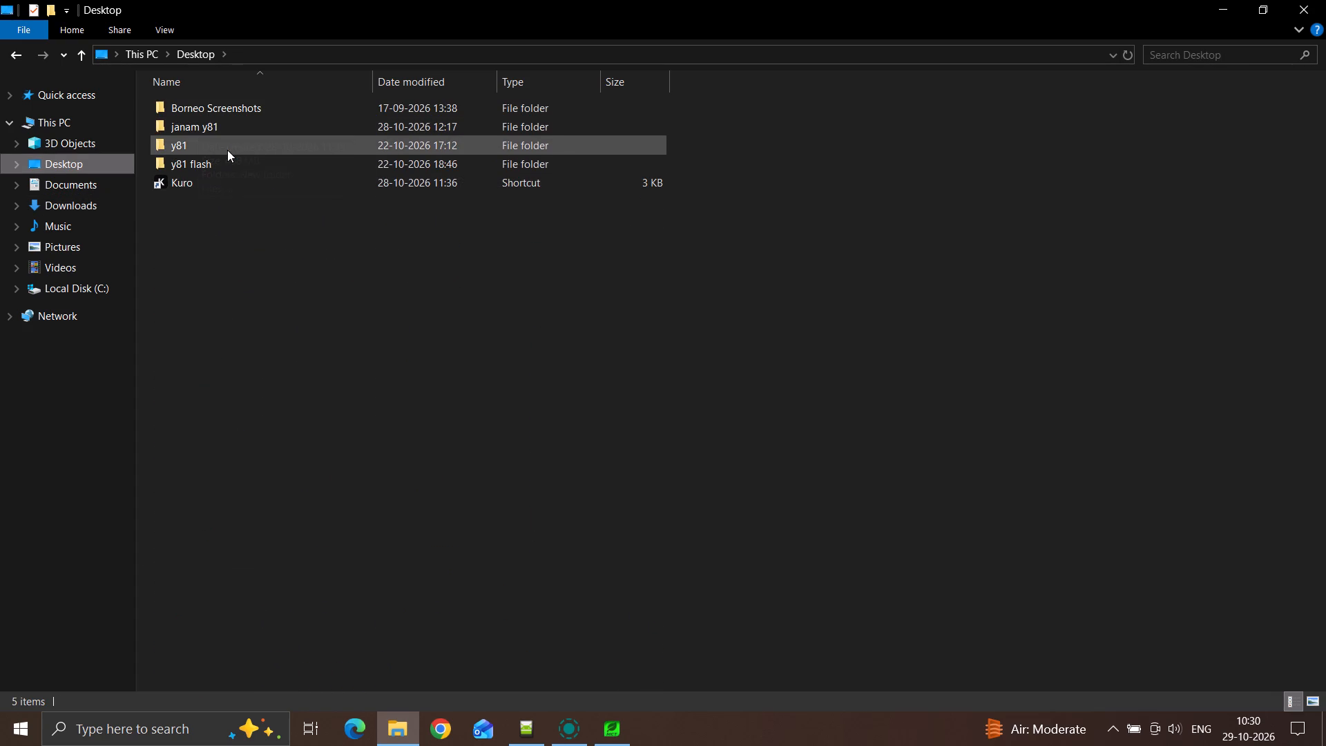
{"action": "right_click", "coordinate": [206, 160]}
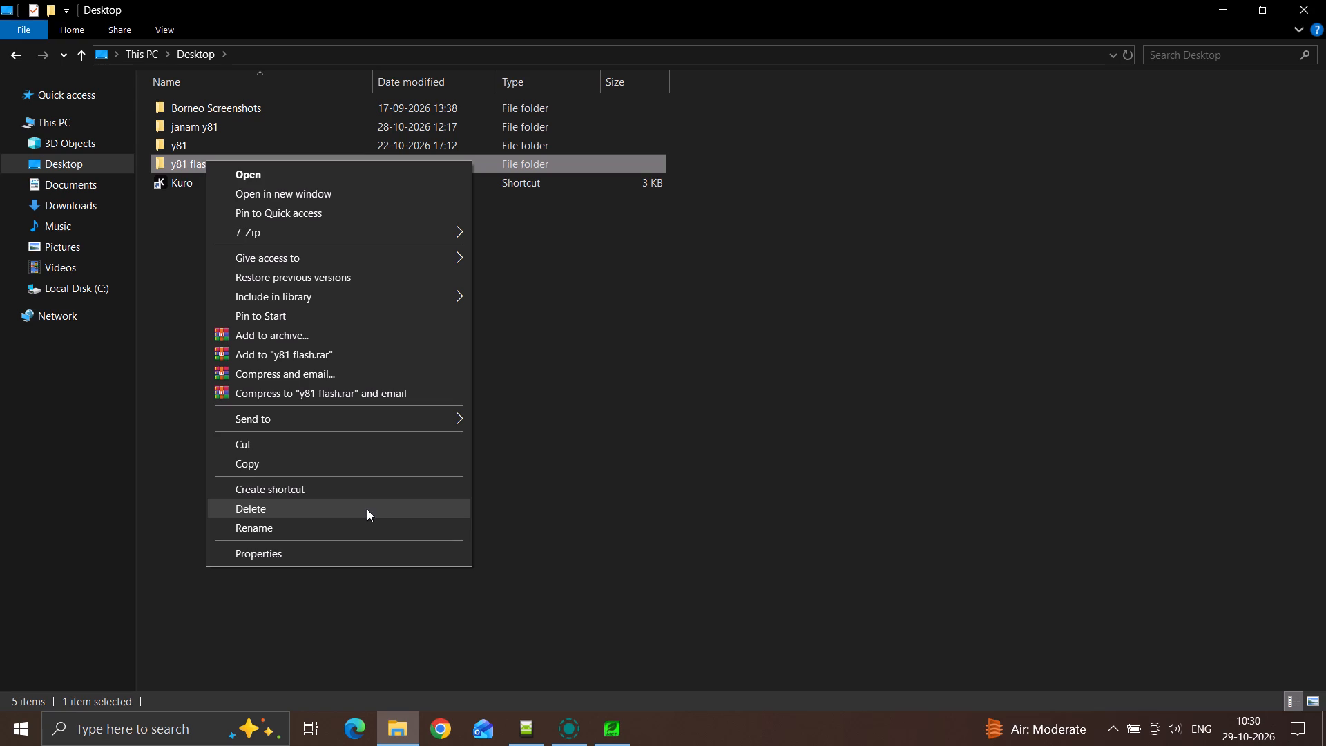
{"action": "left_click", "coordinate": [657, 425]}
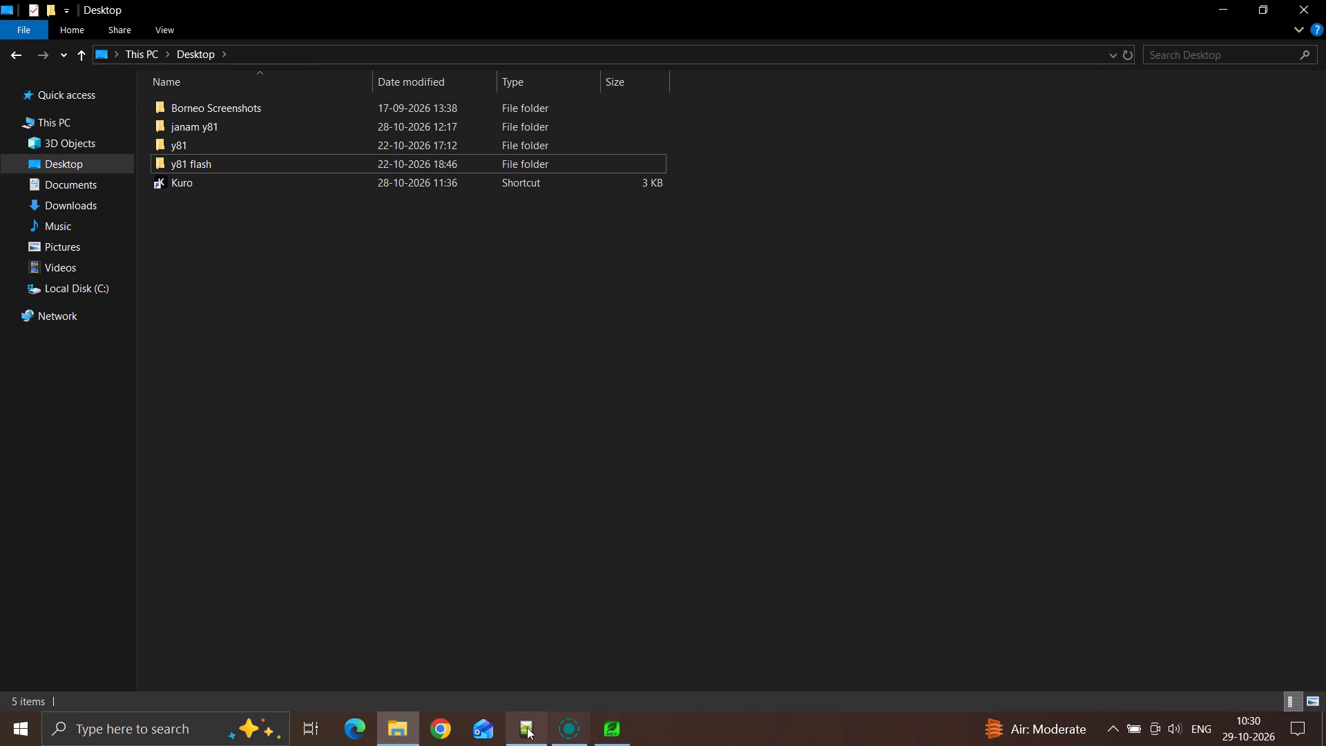
Switch to LocalSend and check whether the Vivo Y81 1808 flash file transfer has finished.
{"action": "left_click", "coordinate": [559, 727]}
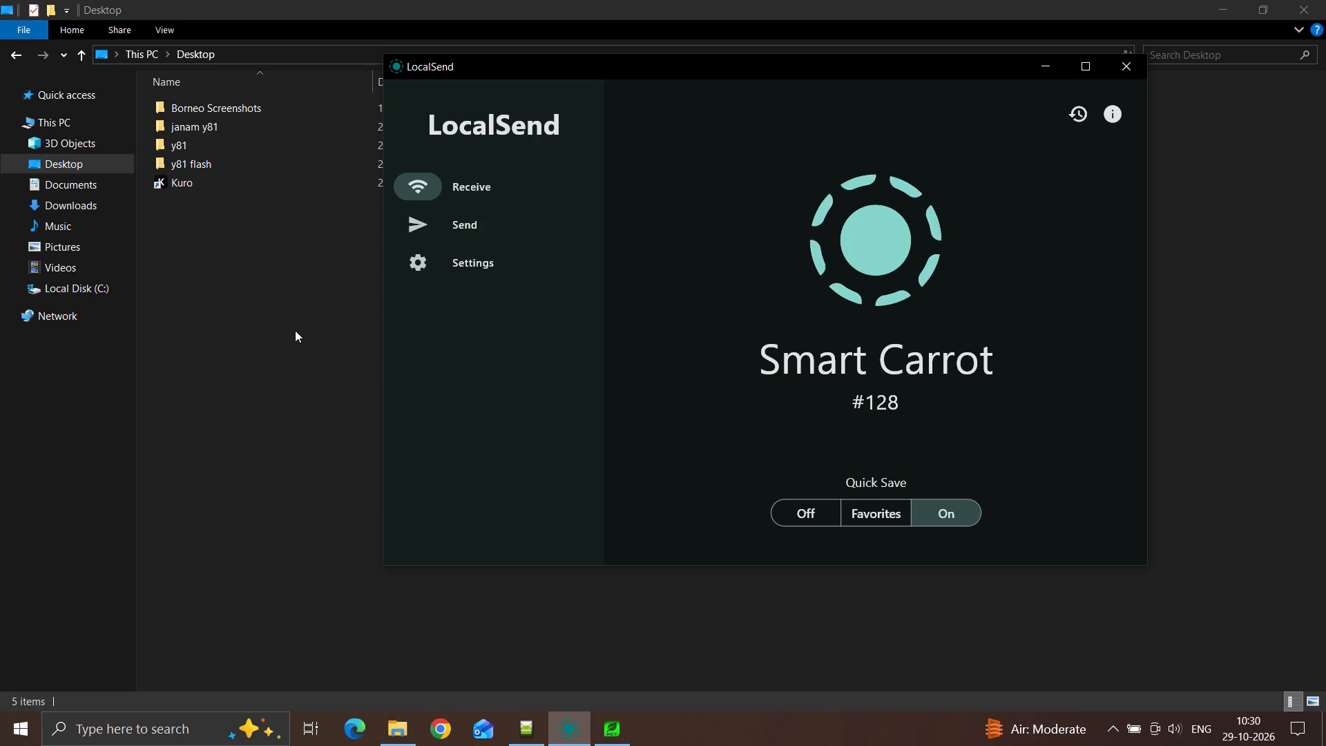
Switch back to File Explorer and extract the received Vivo Y81 1808 Flash File MT6765 zip directly into Downloads.
{"action": "left_click_drag", "start_coordinate": [295, 330], "coordinate": [86, 200]}
{"action": "left_click", "coordinate": [86, 200]}
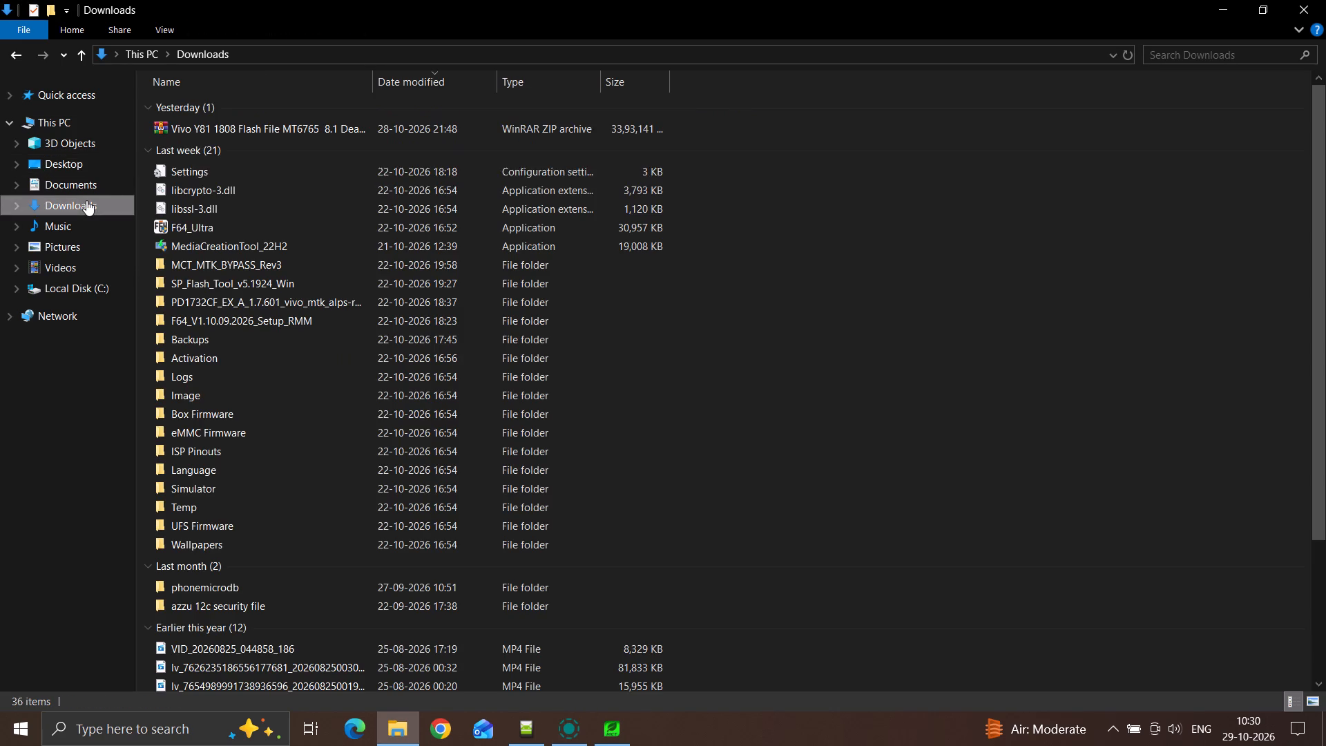
{"action": "right_click", "coordinate": [218, 136]}
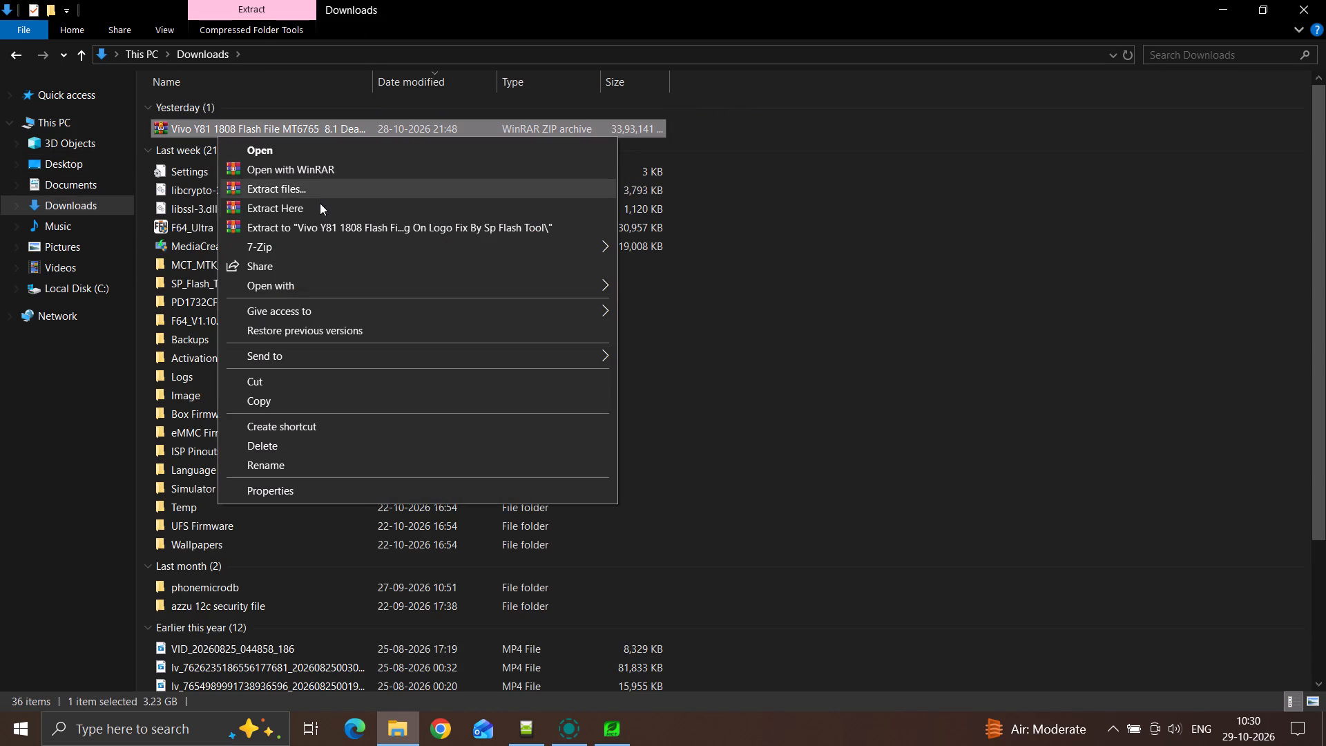
{"action": "left_click", "coordinate": [320, 204]}
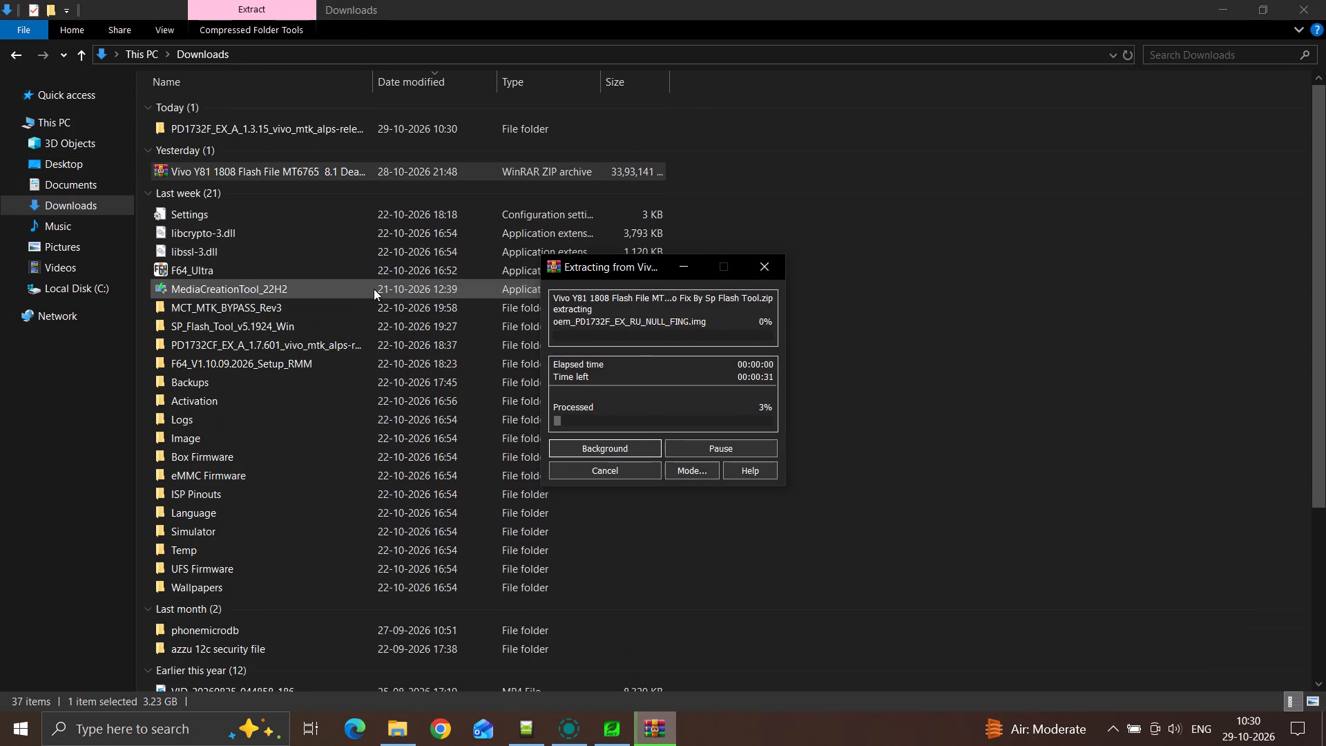
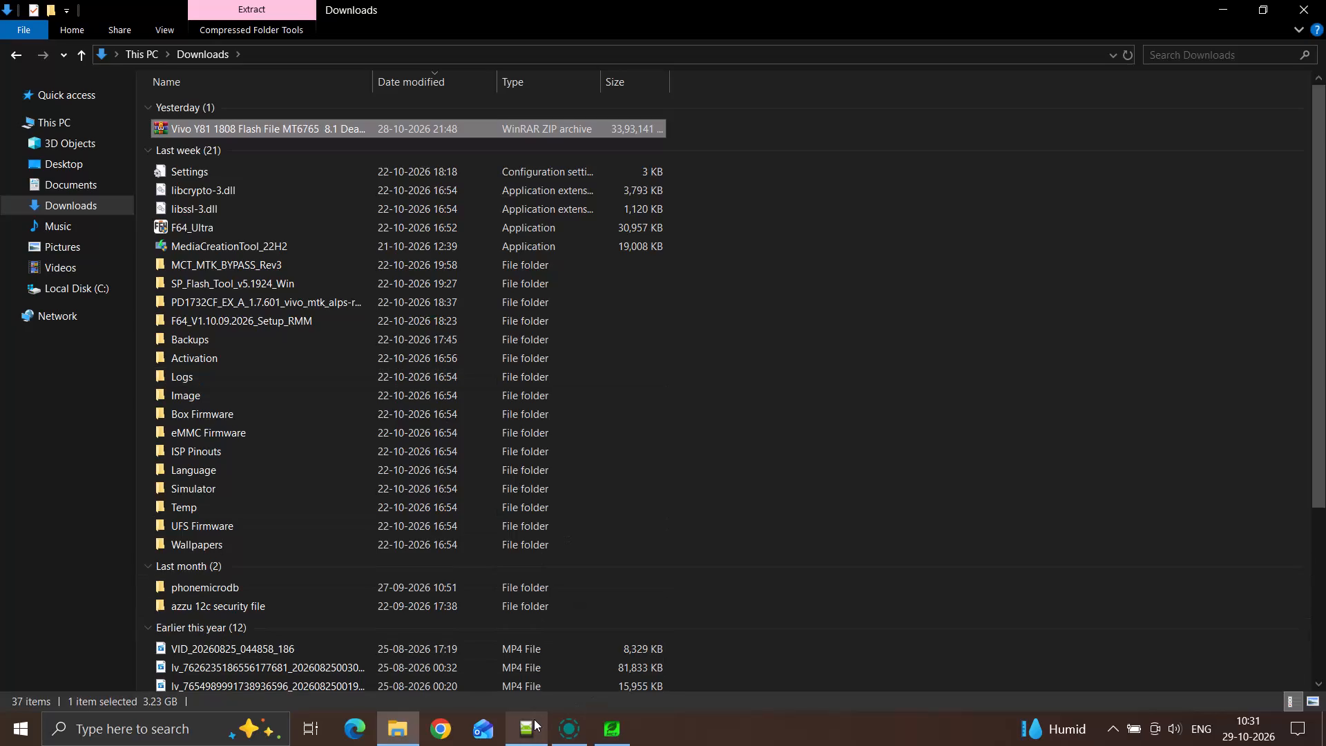
Switch to SP Flash Tool and load MT6765_Android_scatter from the PD1732F_EX_A_1.3.15_Y81 1808 folder as the scatter-loading file.
{"action": "left_click", "coordinate": [534, 719]}
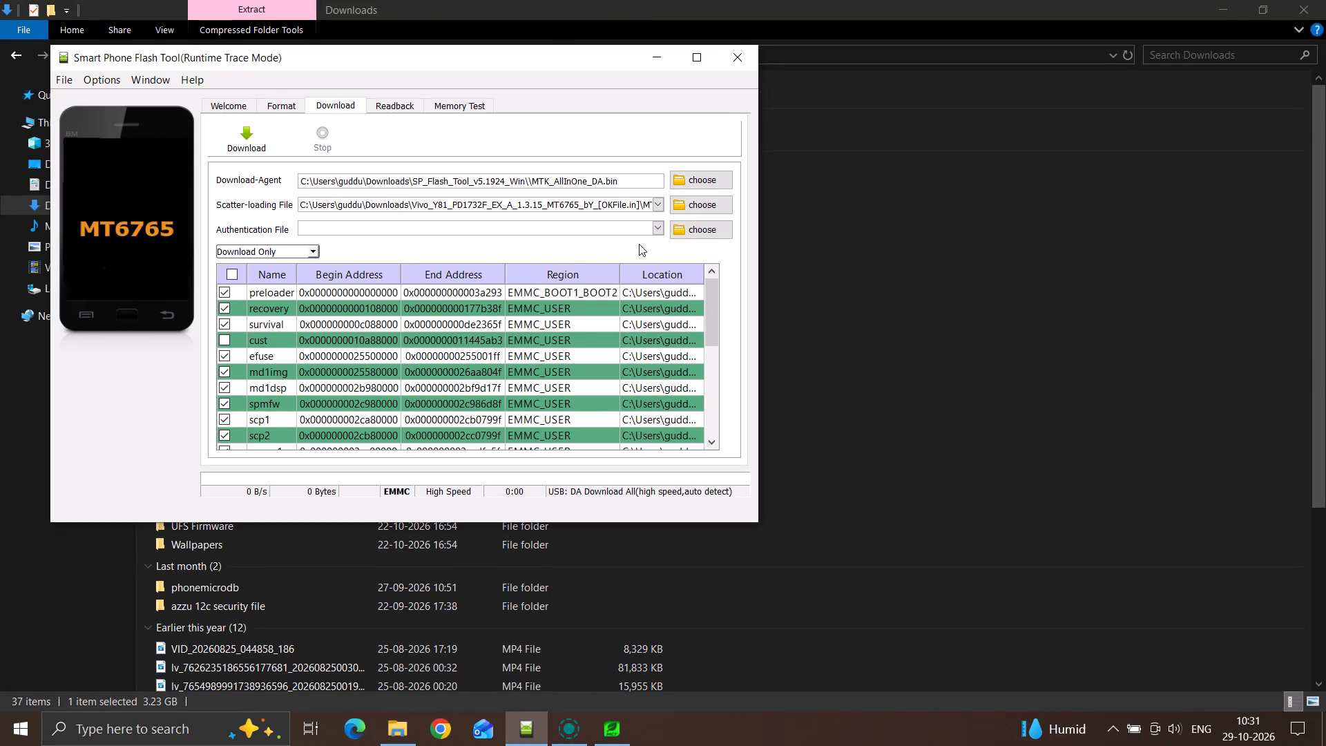
{"action": "left_click", "coordinate": [703, 201]}
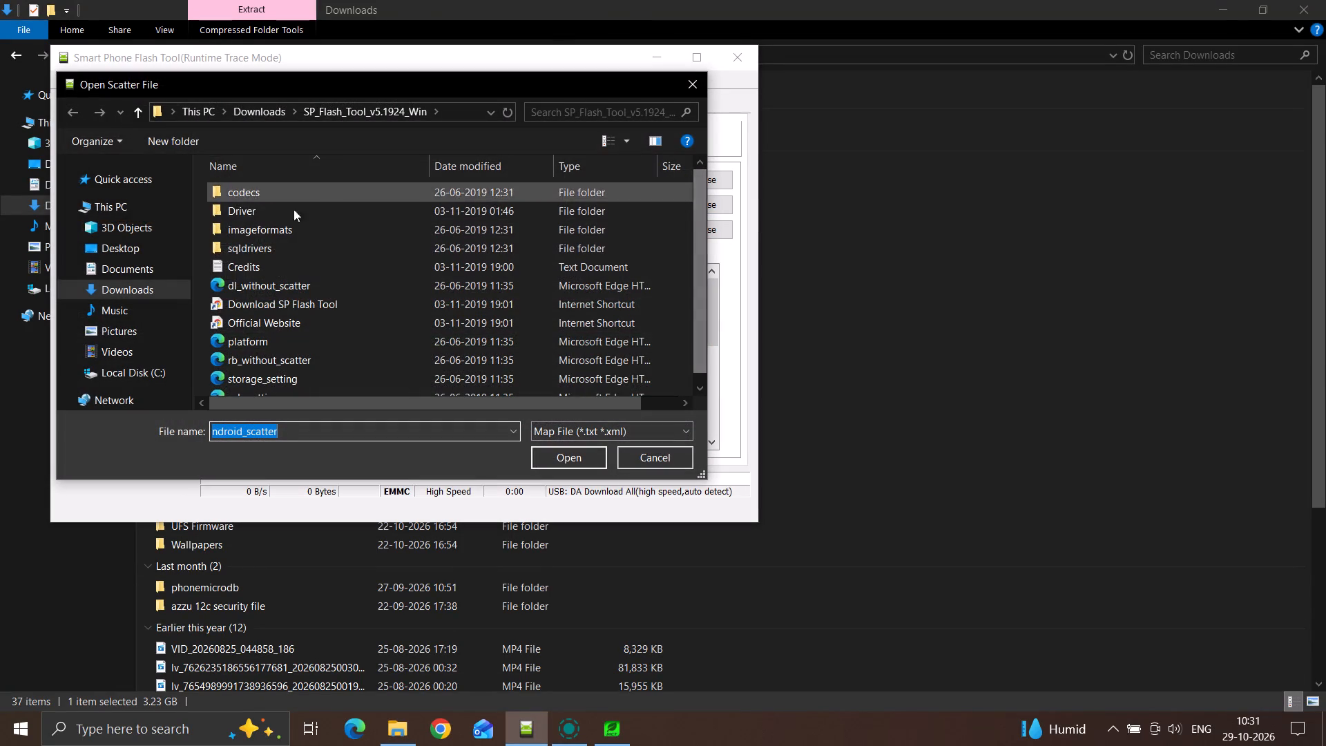
{"action": "left_click", "coordinate": [144, 281]}
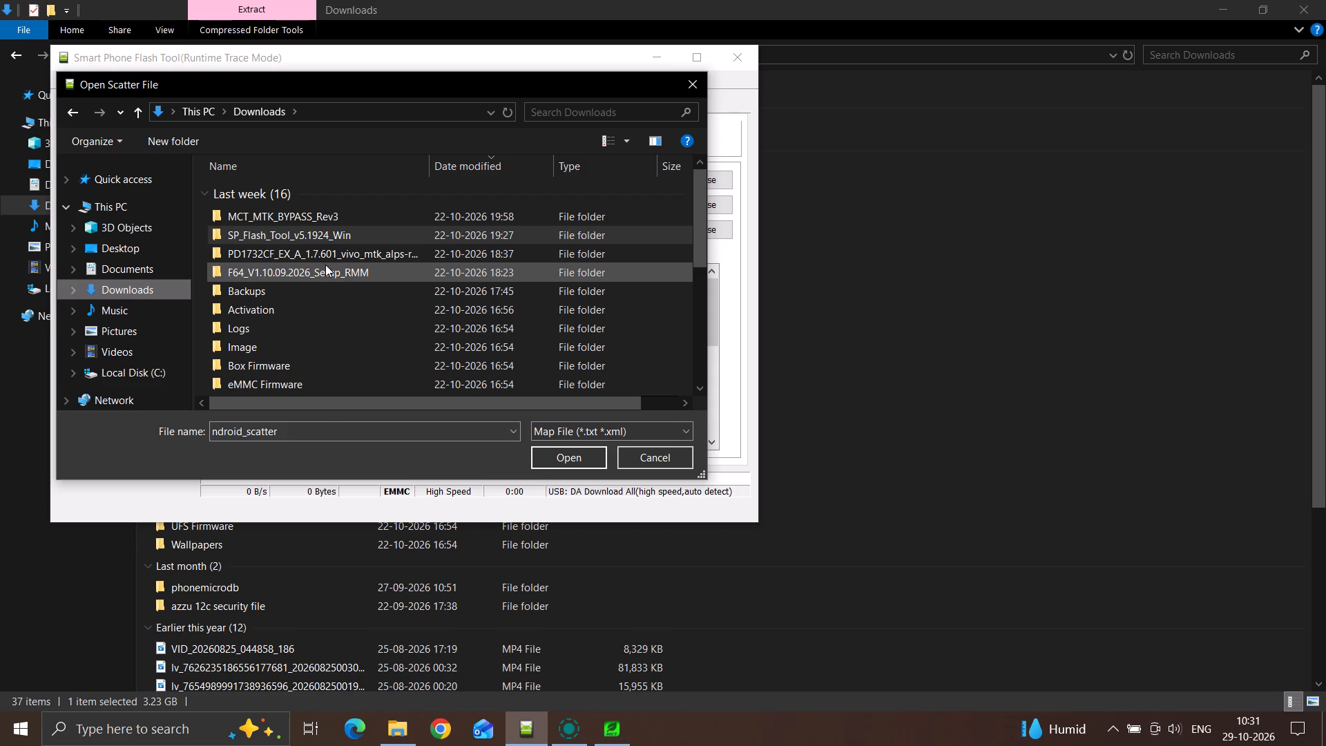
{"action": "scroll", "coordinate": [336, 280], "scroll_direction": "down", "scroll_amount": 4}
{"action": "scroll", "coordinate": [336, 280], "scroll_direction": "right", "scroll_amount": 2}
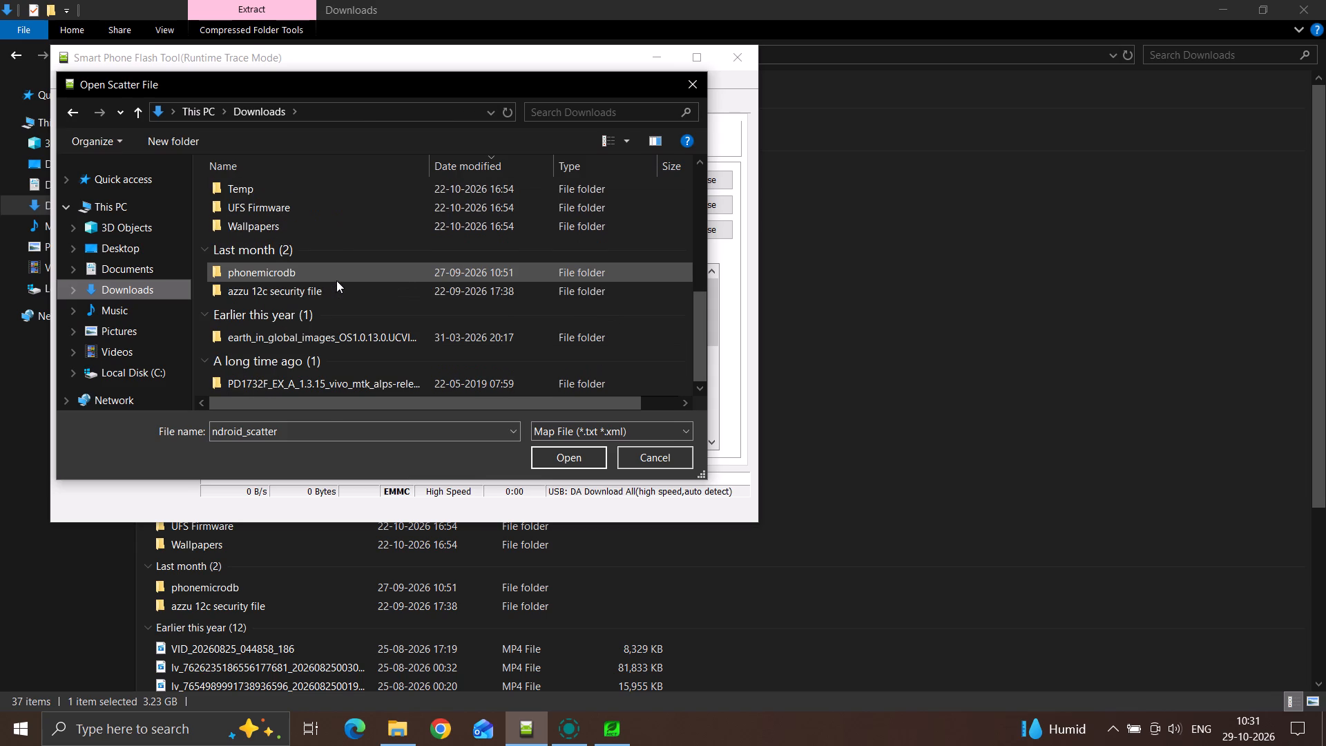
{"action": "scroll", "coordinate": [336, 280], "scroll_direction": "right", "scroll_amount": 1}
{"action": "double_click", "coordinate": [291, 383]}
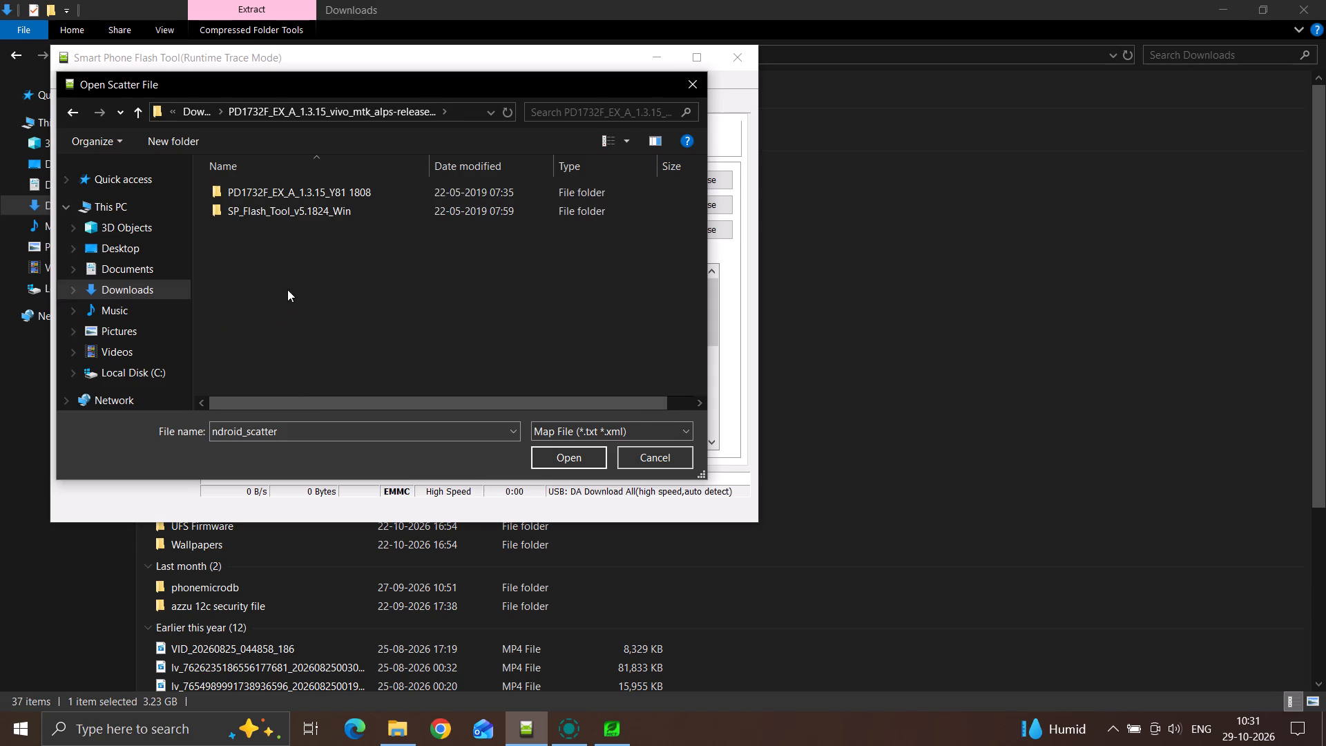
{"action": "double_click", "coordinate": [322, 186]}
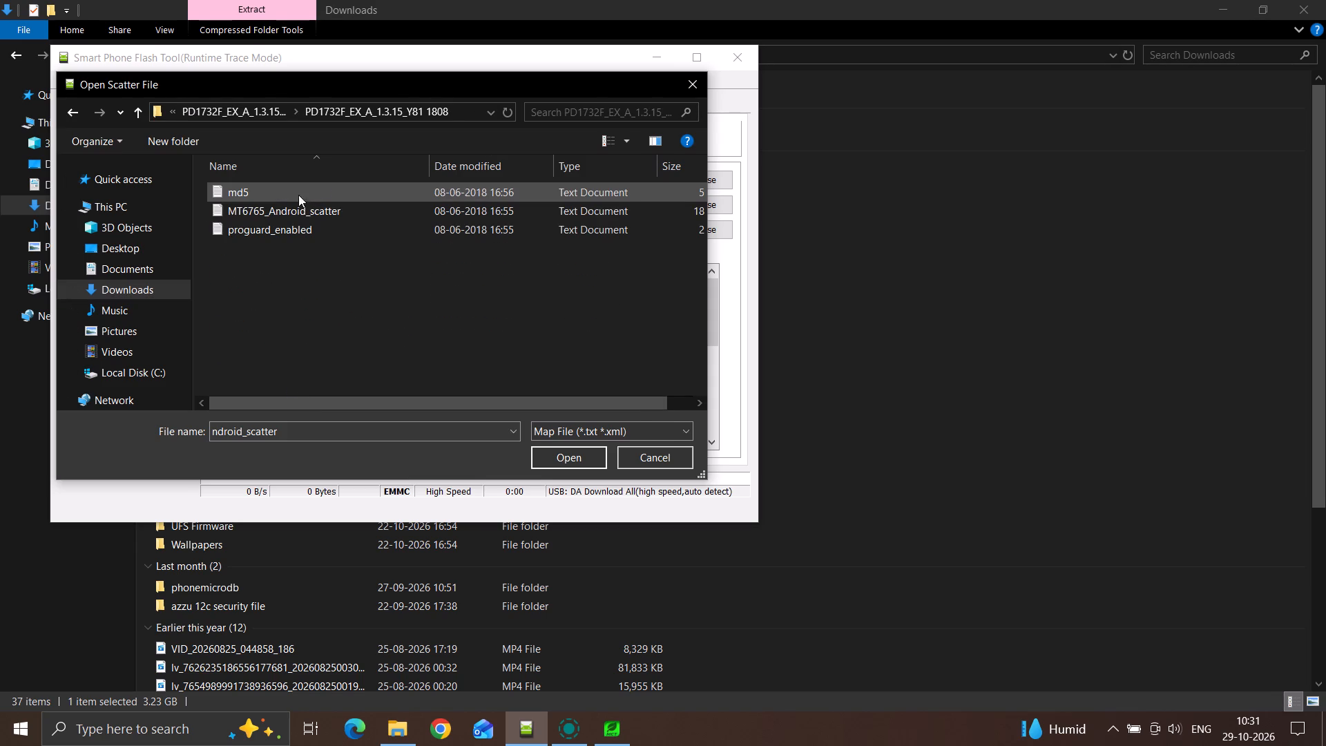
{"action": "left_click", "coordinate": [280, 204]}
{"action": "left_click", "coordinate": [568, 451]}
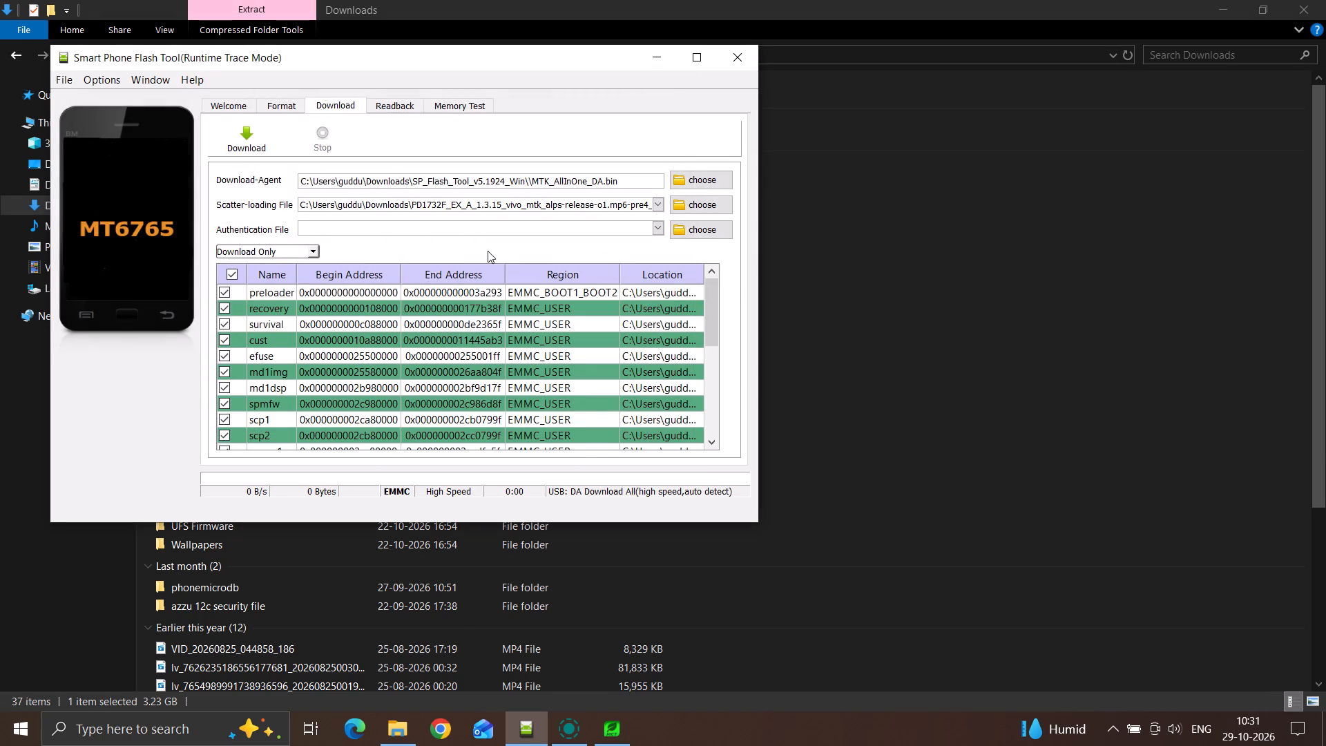
{"action": "left_click", "coordinate": [624, 745]}
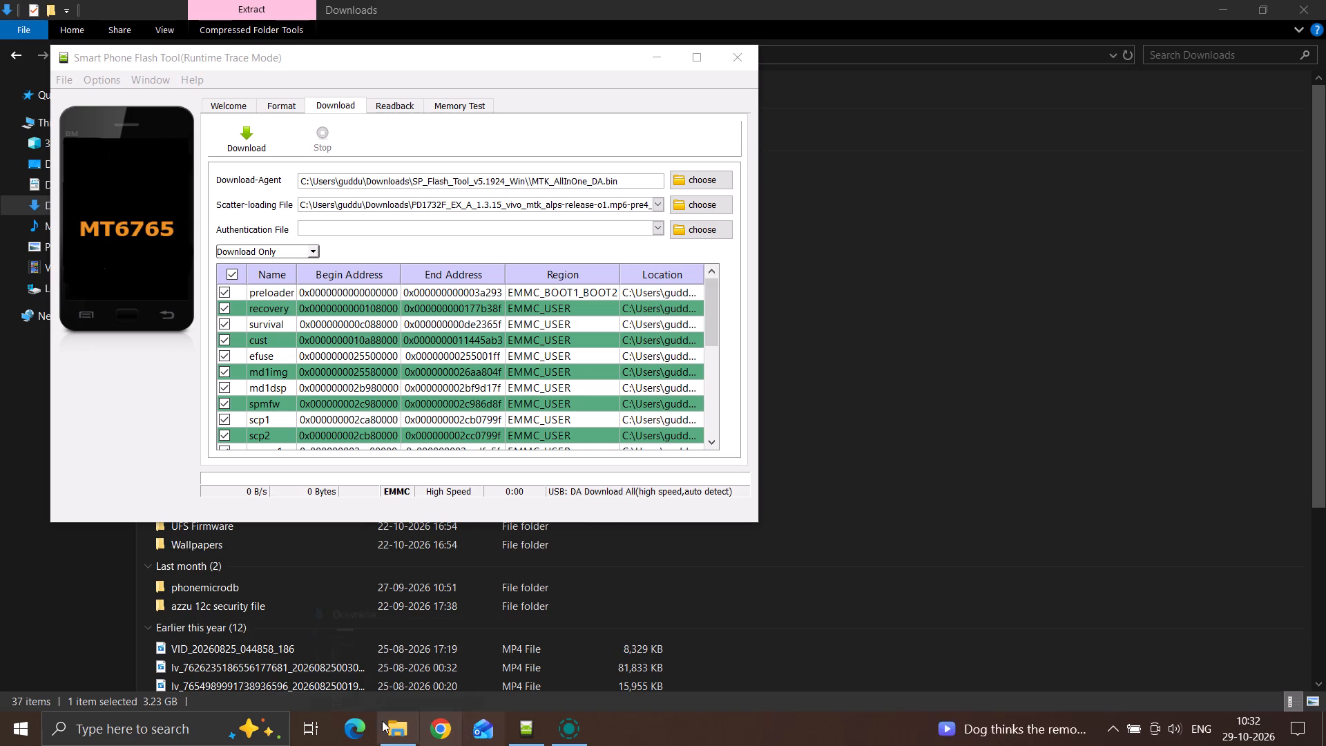
{"action": "left_click", "coordinate": [954, 580]}
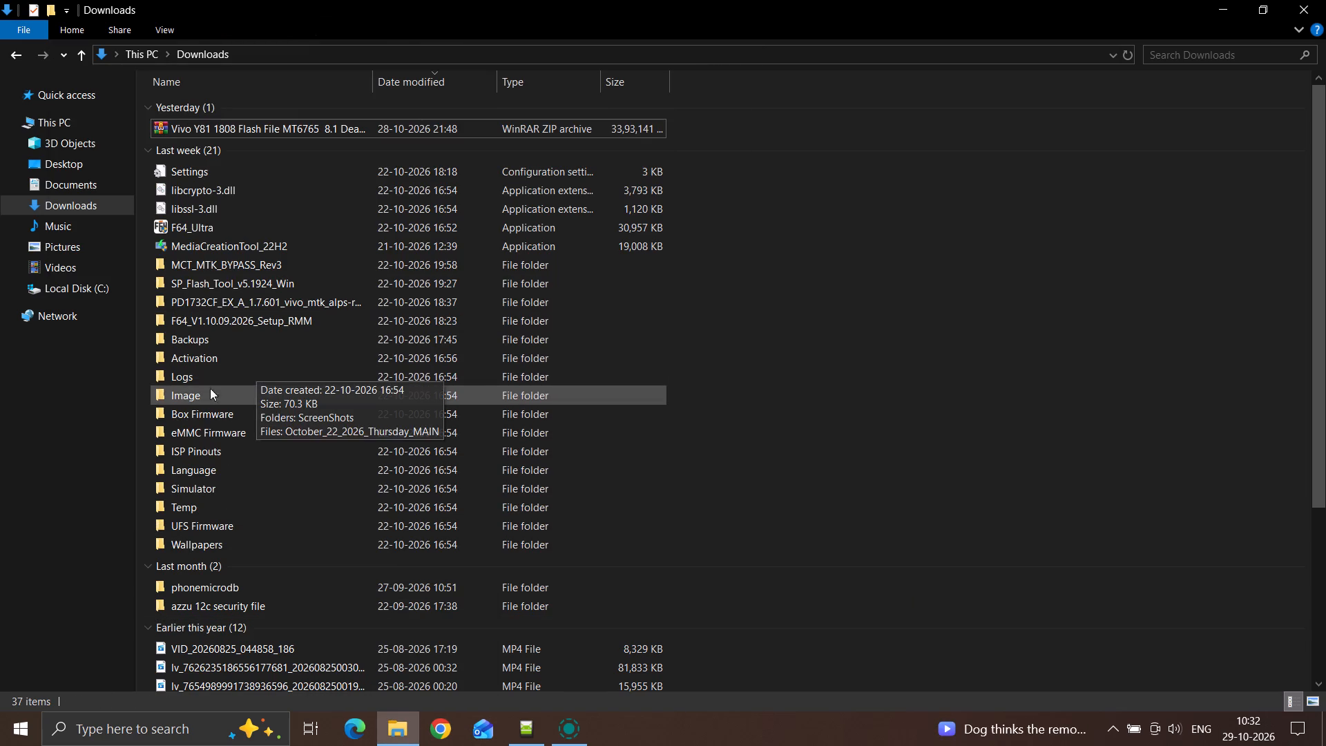
{"action": "double_click", "coordinate": [198, 273]}
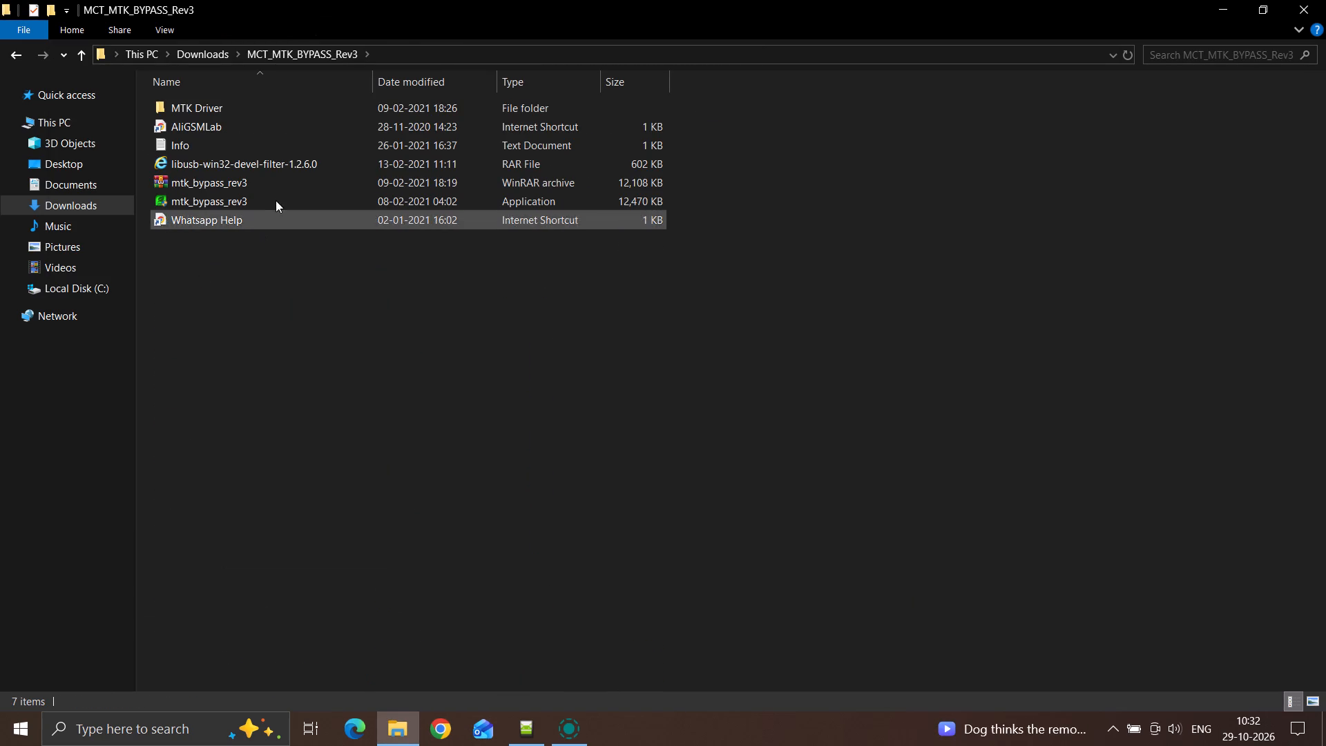
{"action": "double_click", "coordinate": [255, 200]}
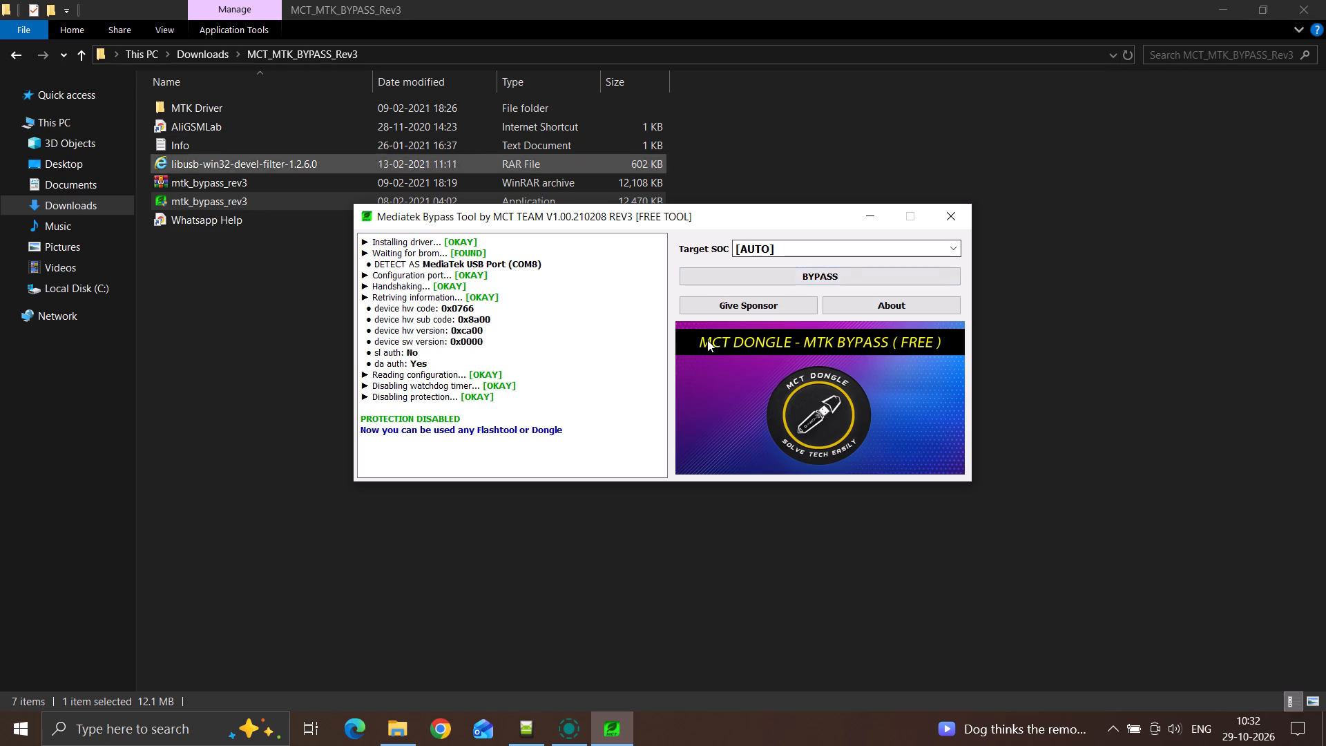
Switch back to SP Flash Tool, exclude the cust partition, and start flashing in Download Only mode.
{"action": "left_click", "coordinate": [520, 722]}
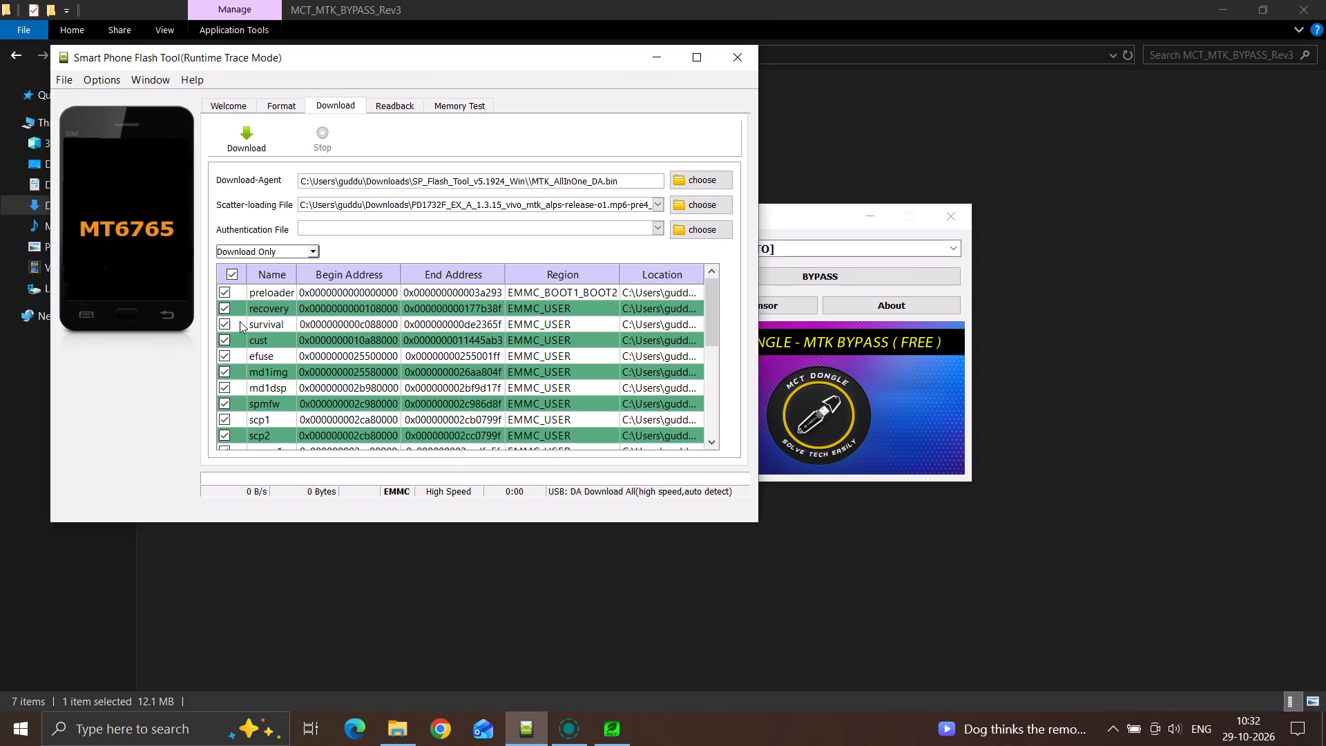
{"action": "left_click", "coordinate": [229, 346]}
{"action": "left_click", "coordinate": [227, 341]}
{"action": "scroll", "coordinate": [321, 387], "scroll_direction": "down", "scroll_amount": 4}
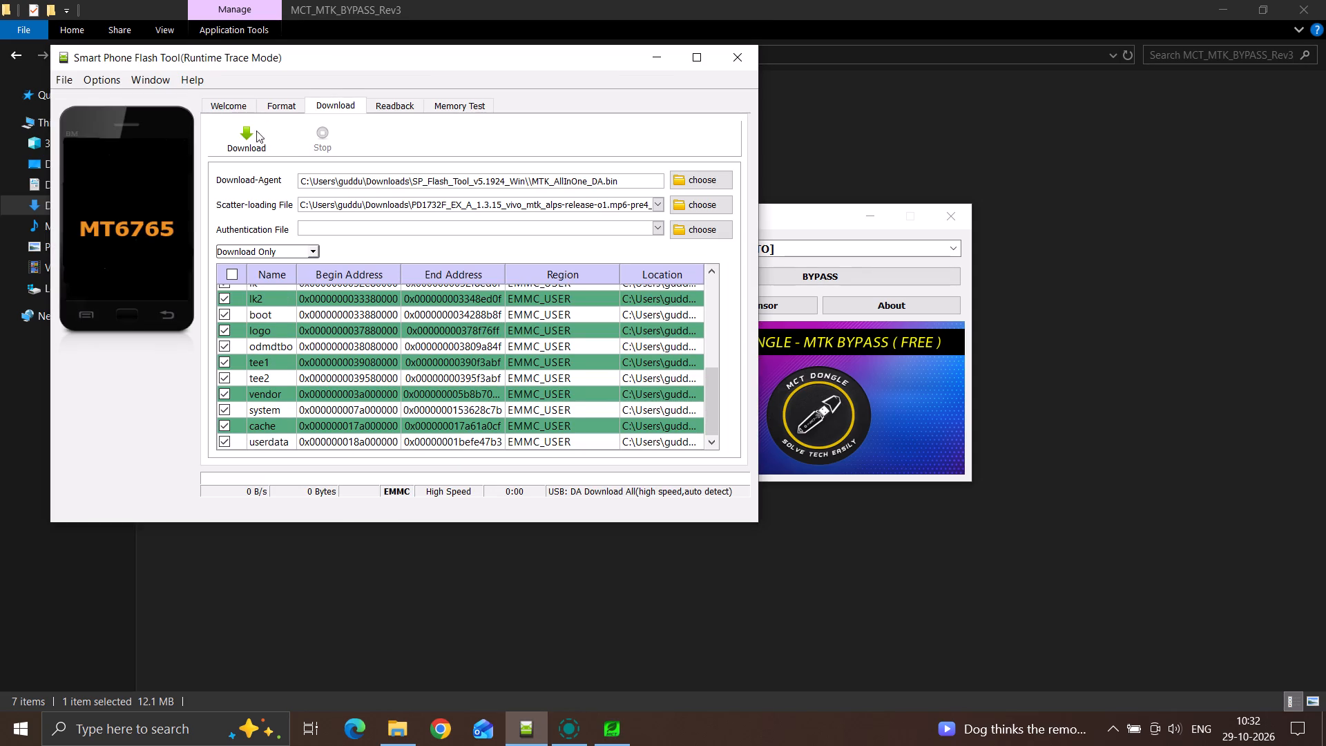
{"action": "left_click", "coordinate": [233, 138]}
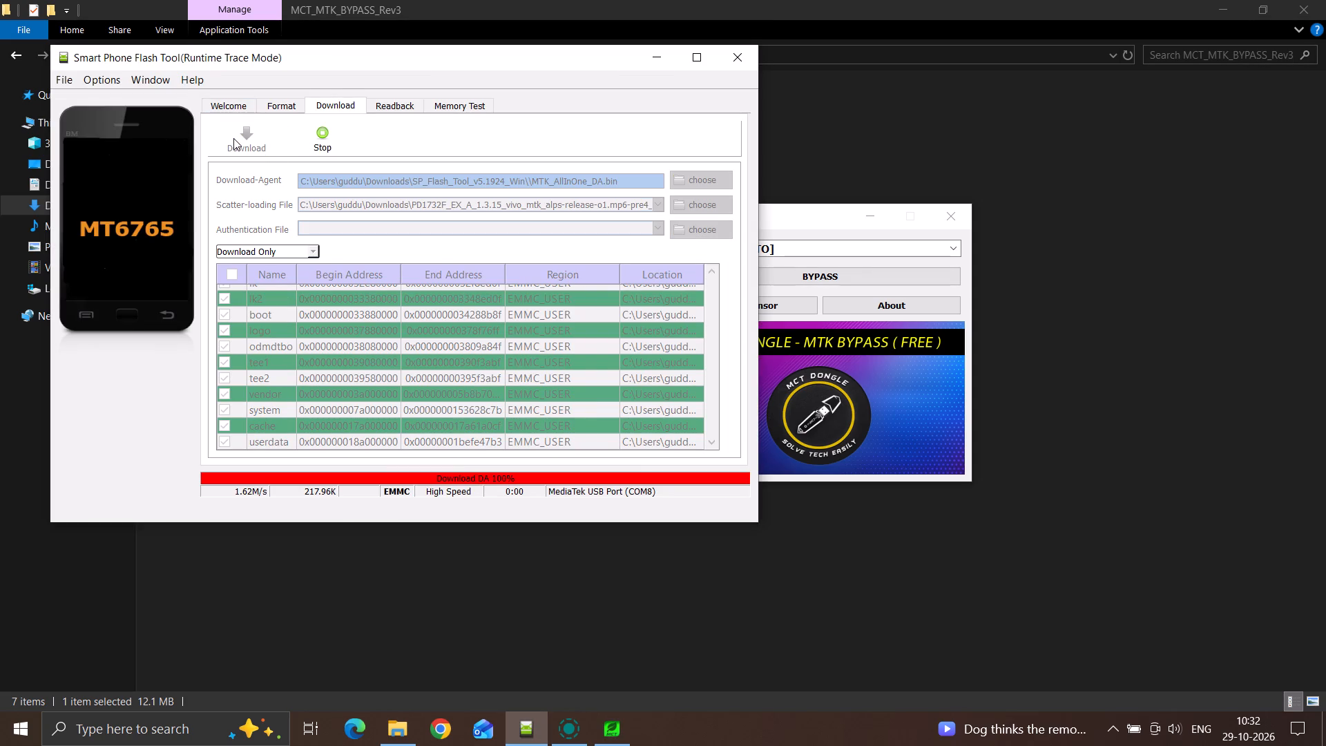
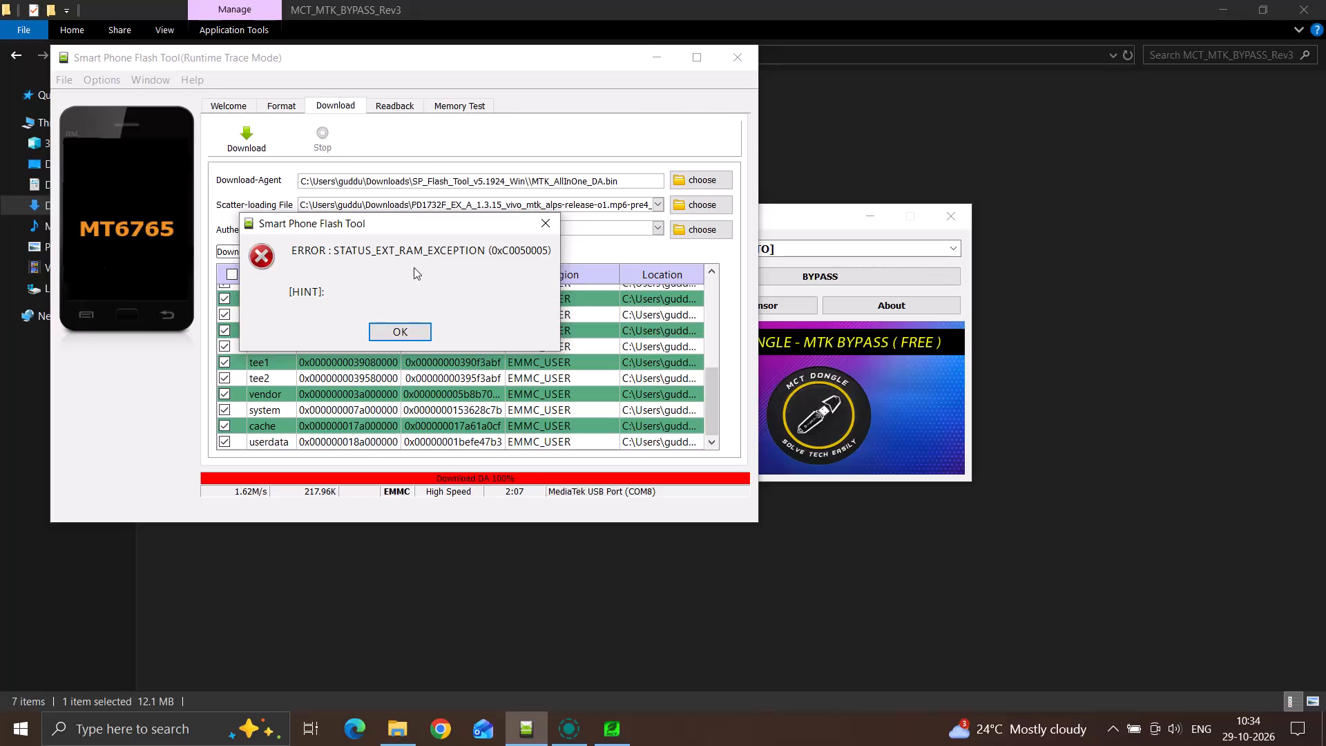
Dismiss the flashing error and bring up the Mediatek Bypass Tool to check its log.
{"action": "left_click", "coordinate": [421, 338]}
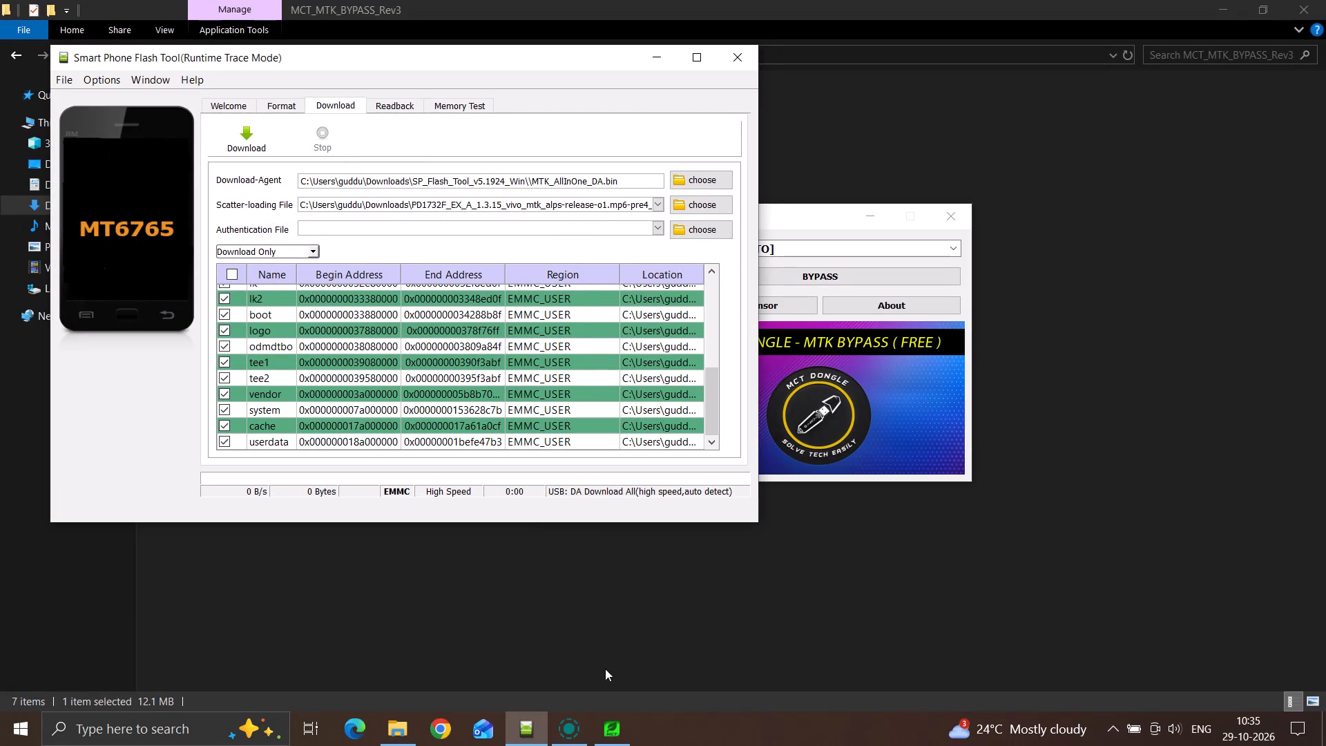
{"action": "left_click", "coordinate": [622, 740]}
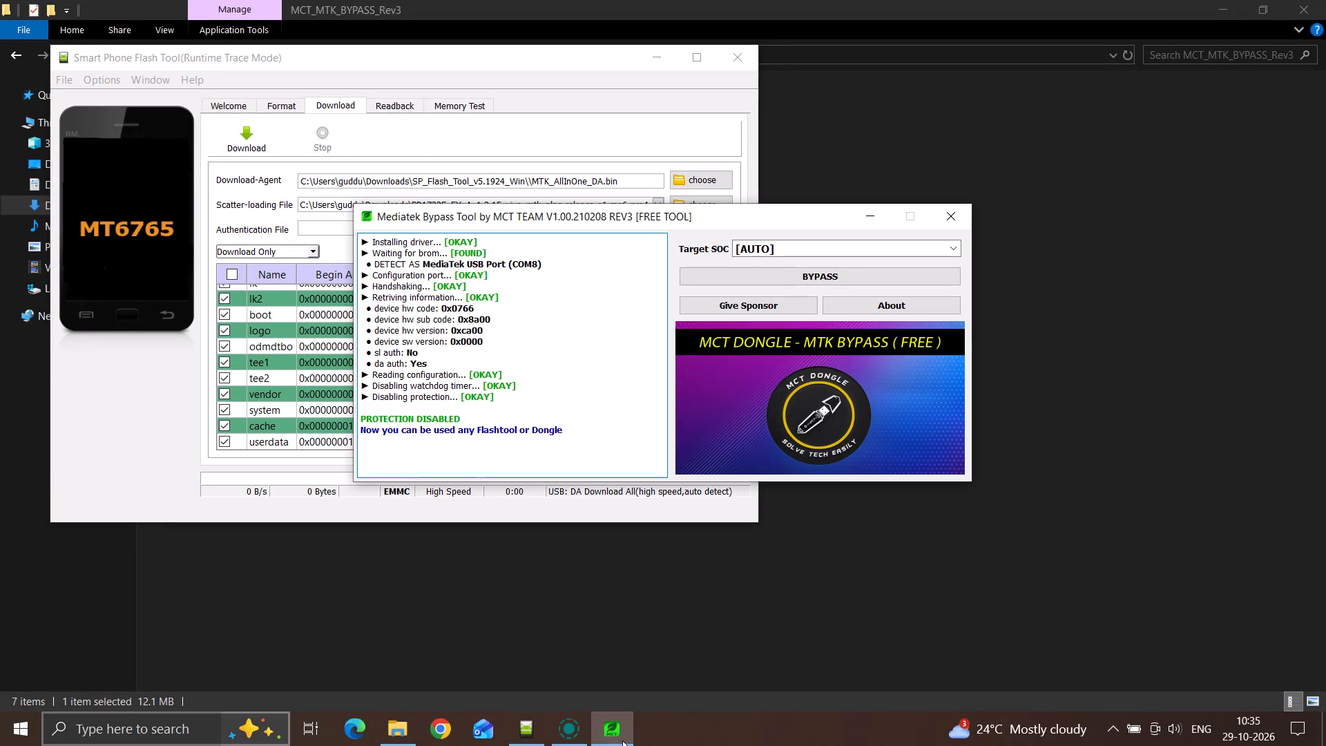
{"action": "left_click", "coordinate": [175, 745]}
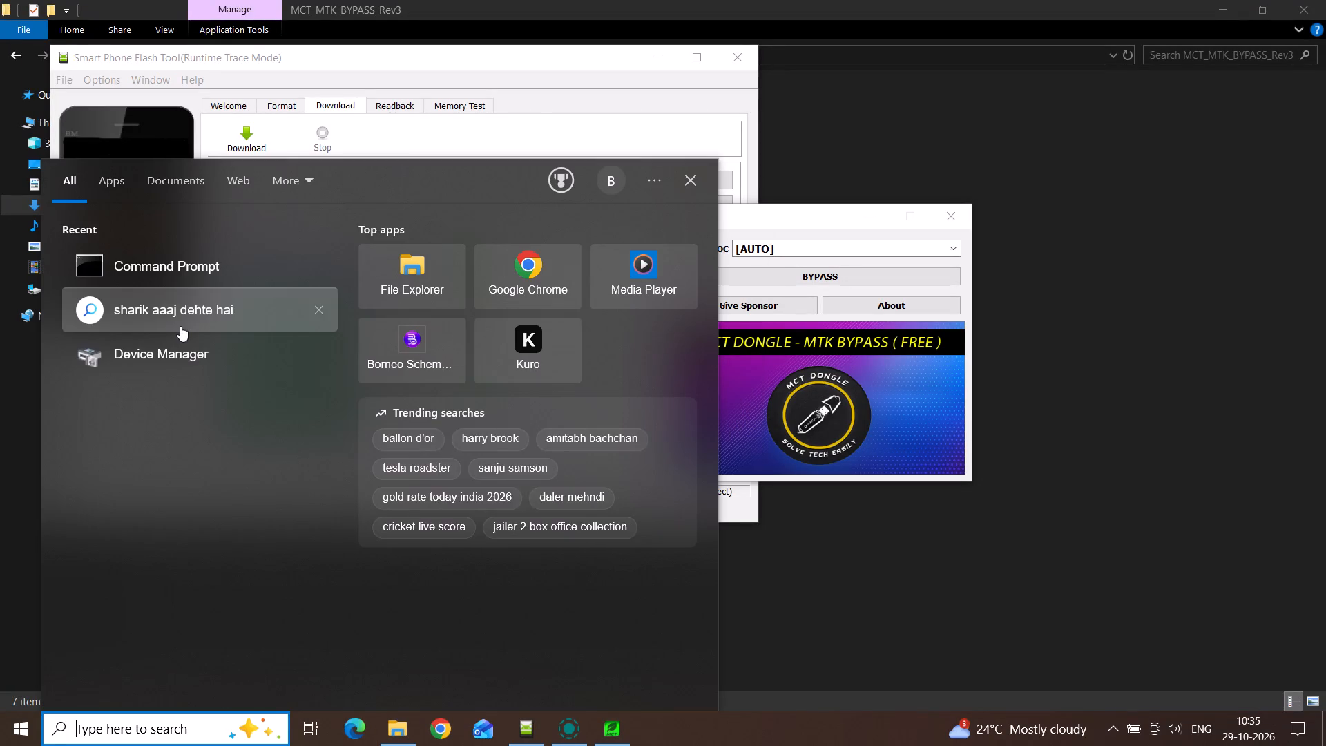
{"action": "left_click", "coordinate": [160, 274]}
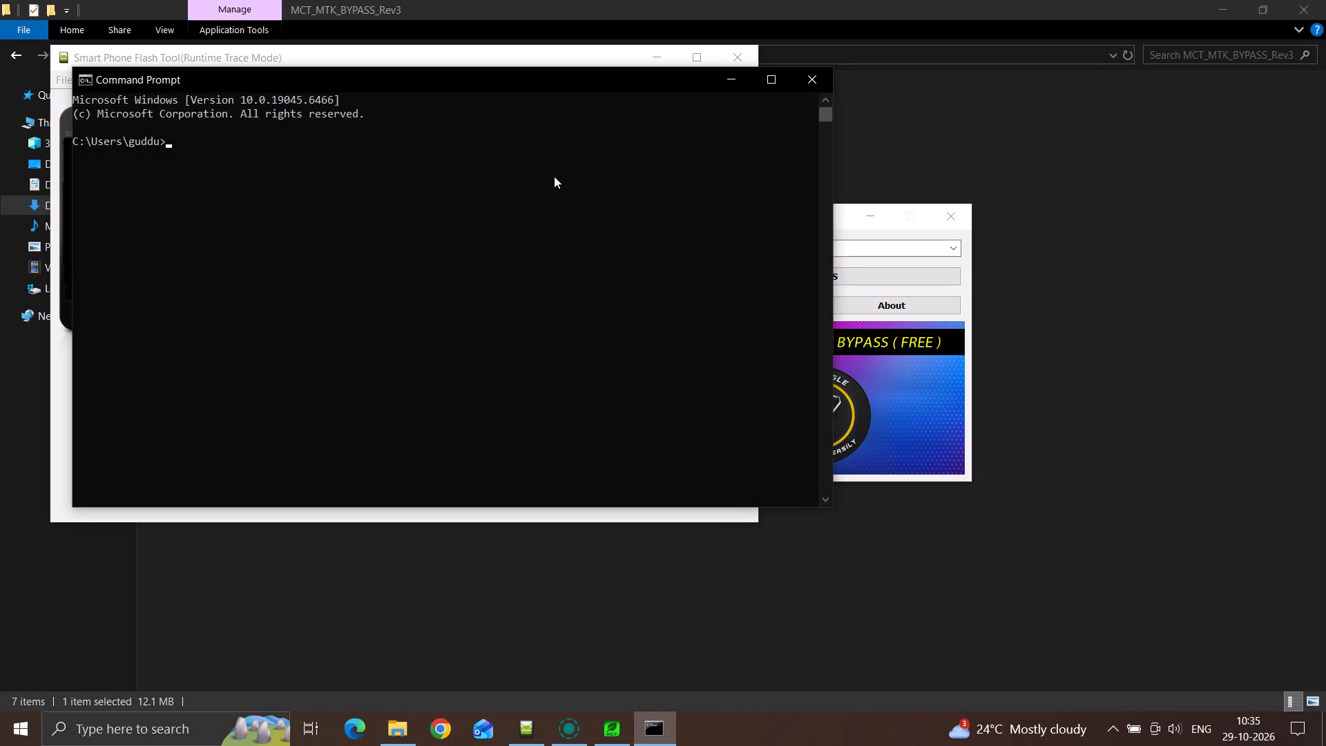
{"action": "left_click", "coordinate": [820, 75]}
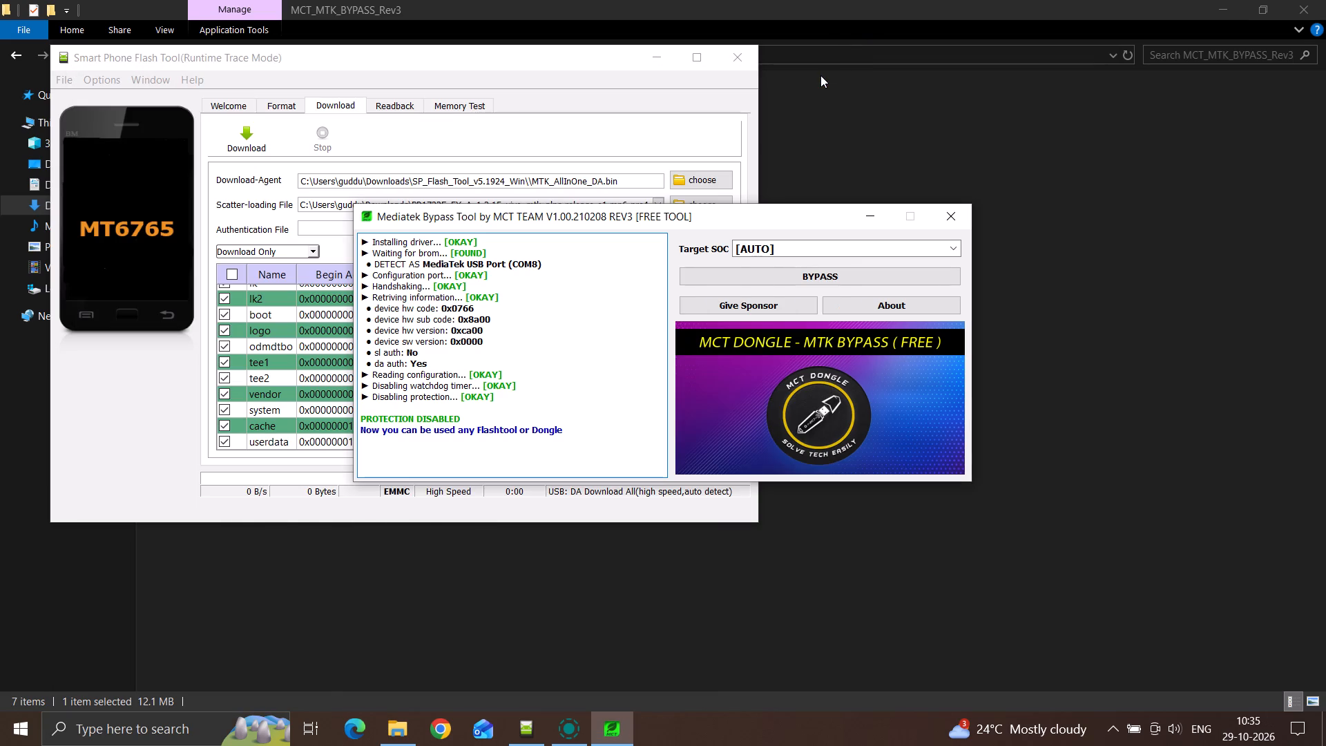
Open Device Manager to check the connected phone's port under Ports (COM & LPT).
{"action": "left_click", "coordinate": [101, 722]}
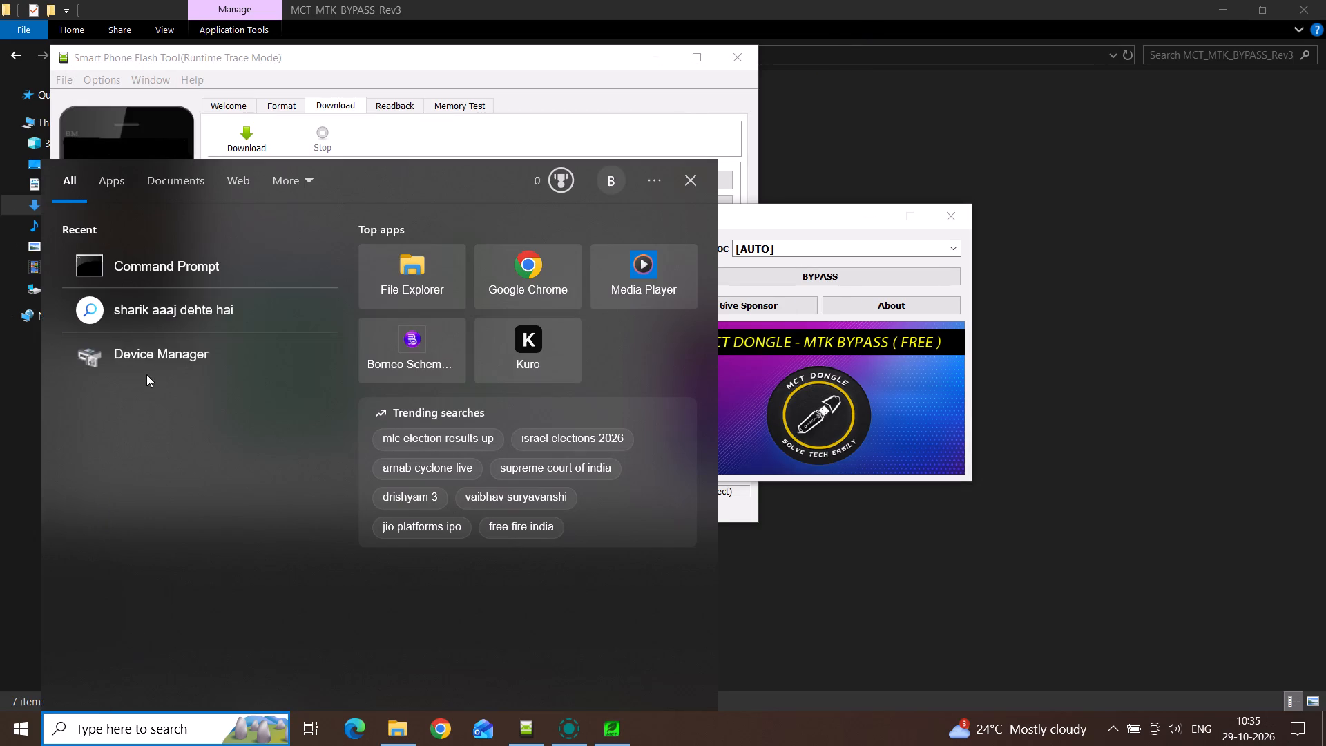
{"action": "left_click", "coordinate": [151, 358]}
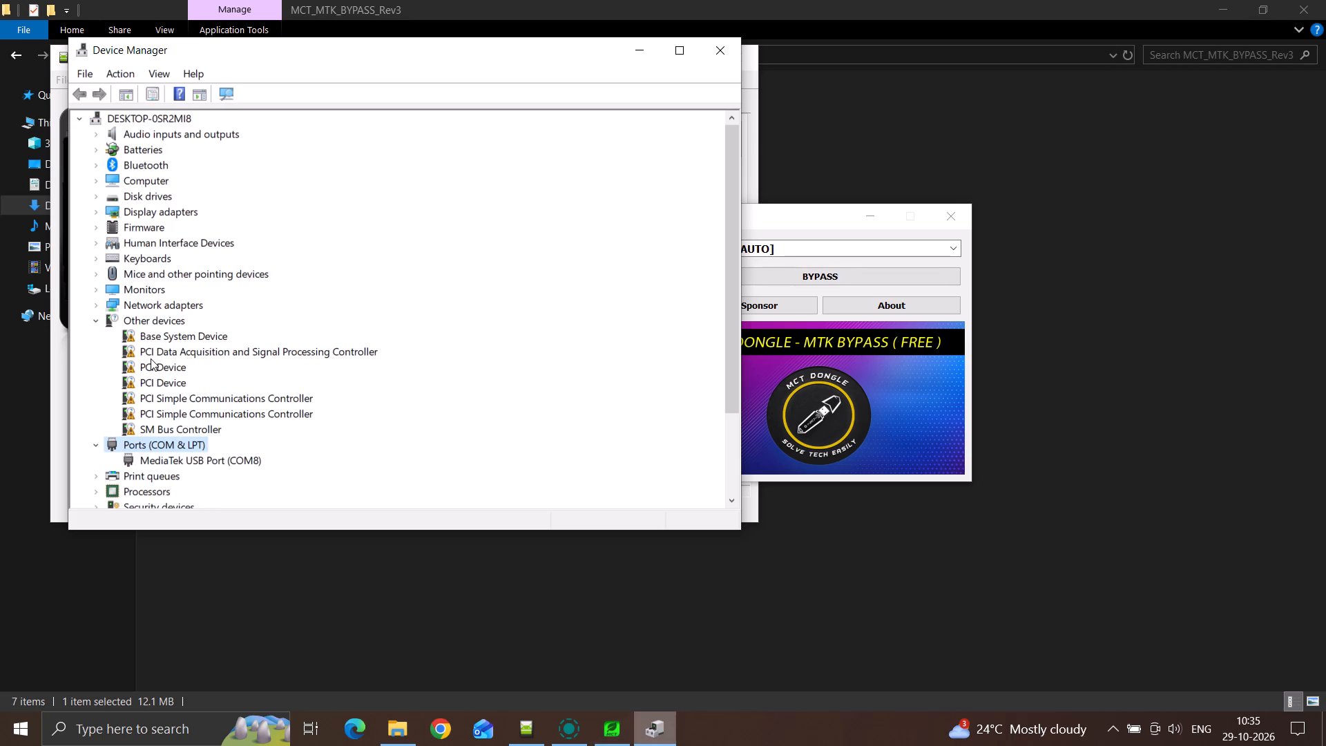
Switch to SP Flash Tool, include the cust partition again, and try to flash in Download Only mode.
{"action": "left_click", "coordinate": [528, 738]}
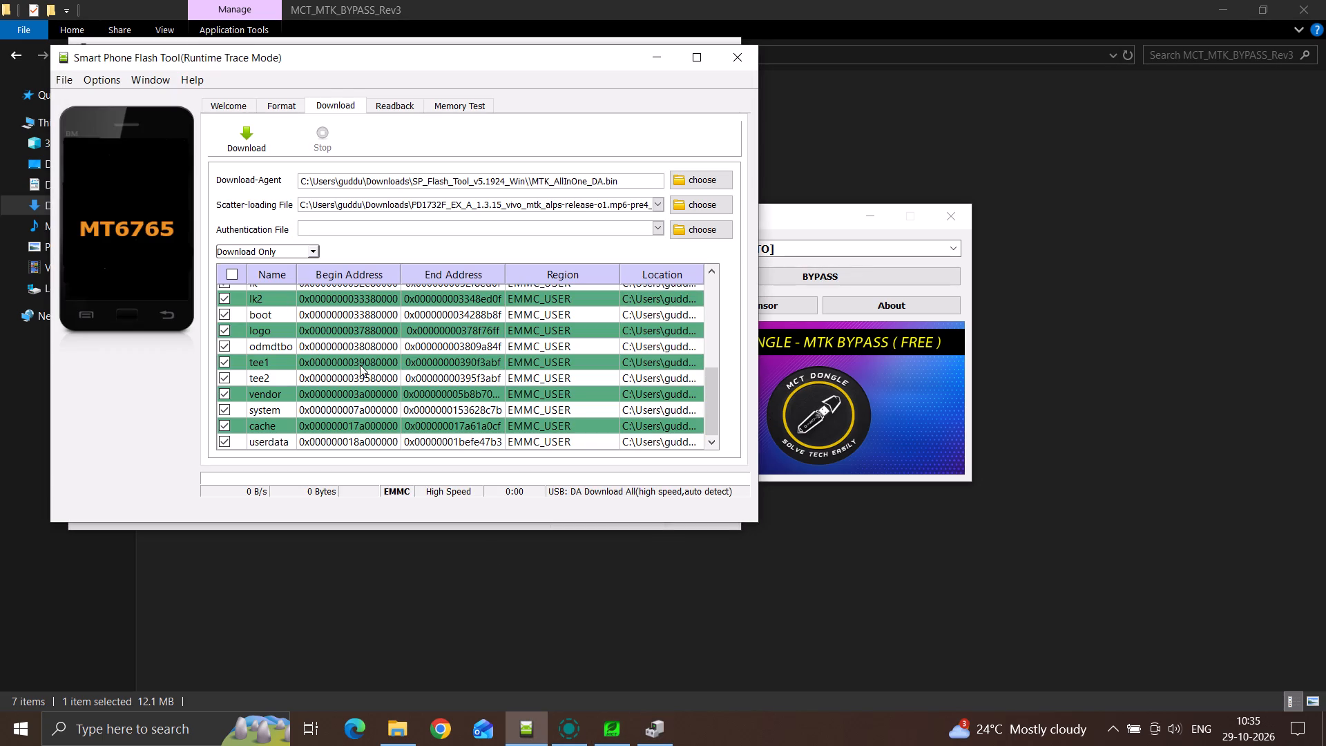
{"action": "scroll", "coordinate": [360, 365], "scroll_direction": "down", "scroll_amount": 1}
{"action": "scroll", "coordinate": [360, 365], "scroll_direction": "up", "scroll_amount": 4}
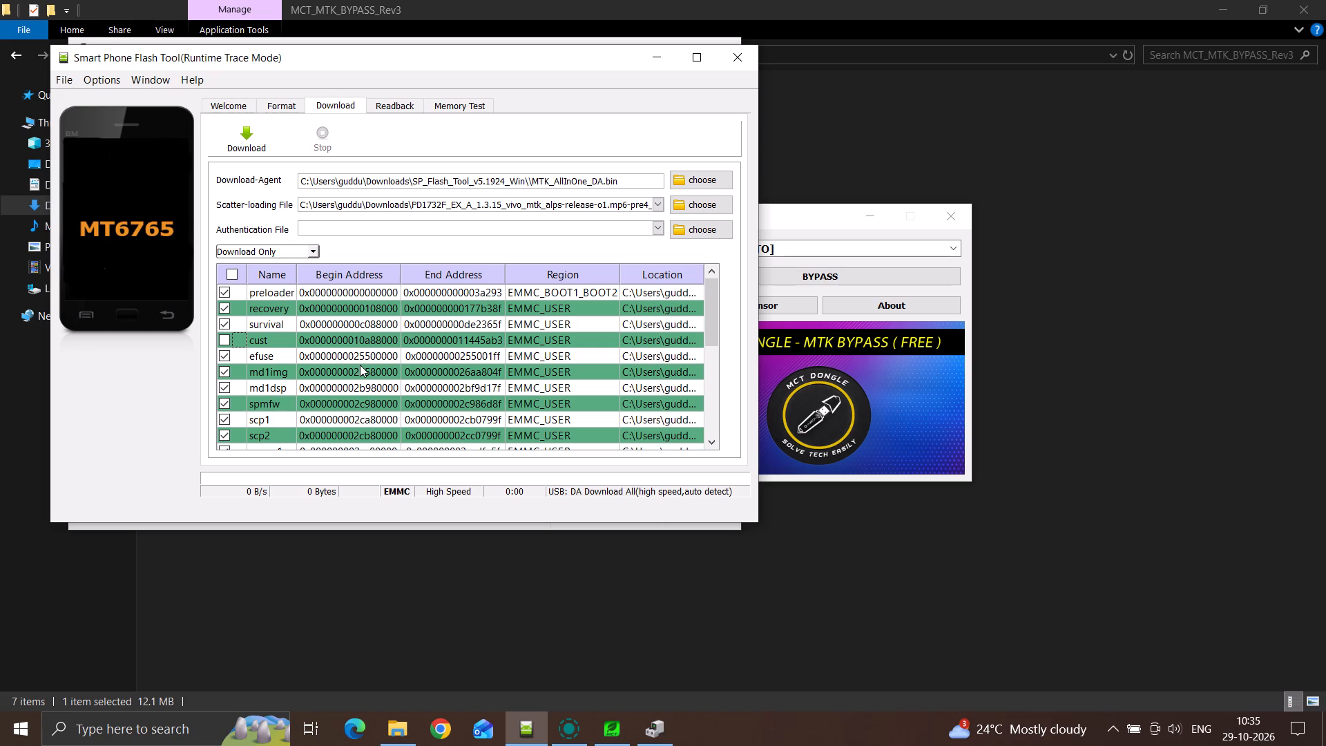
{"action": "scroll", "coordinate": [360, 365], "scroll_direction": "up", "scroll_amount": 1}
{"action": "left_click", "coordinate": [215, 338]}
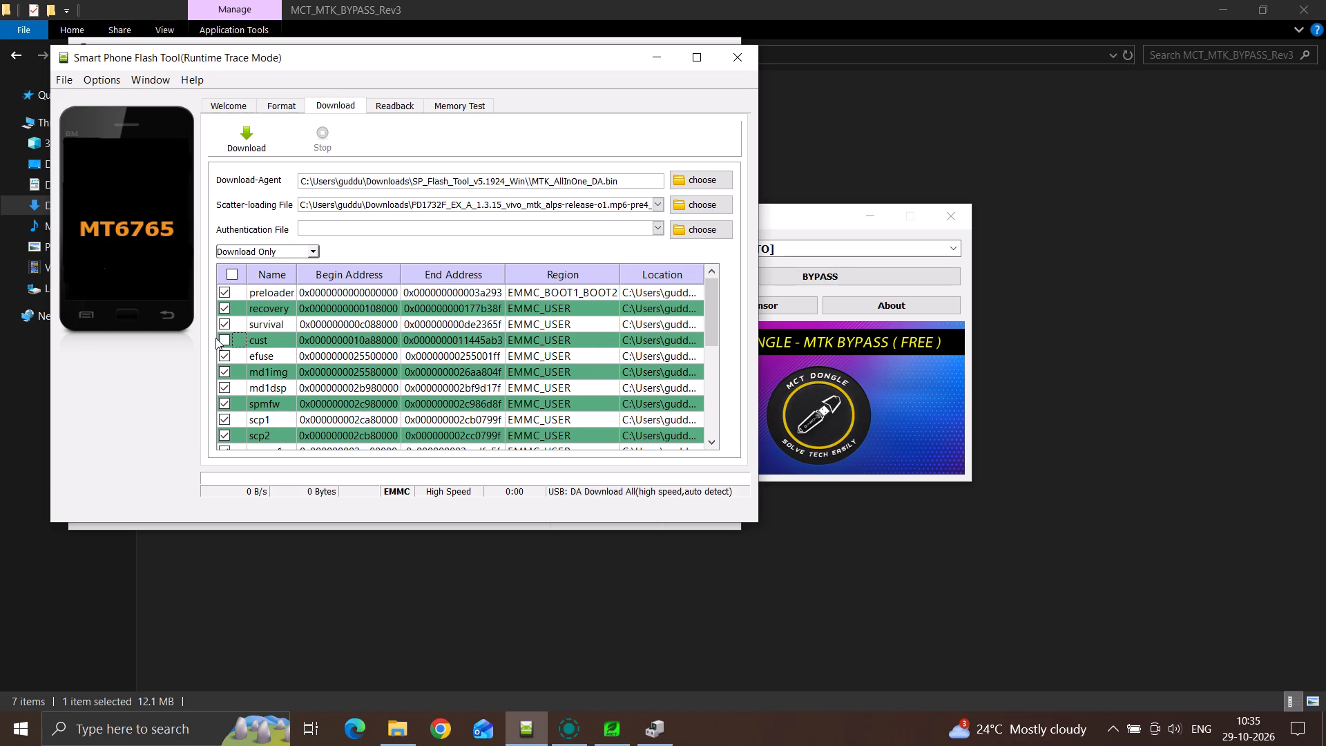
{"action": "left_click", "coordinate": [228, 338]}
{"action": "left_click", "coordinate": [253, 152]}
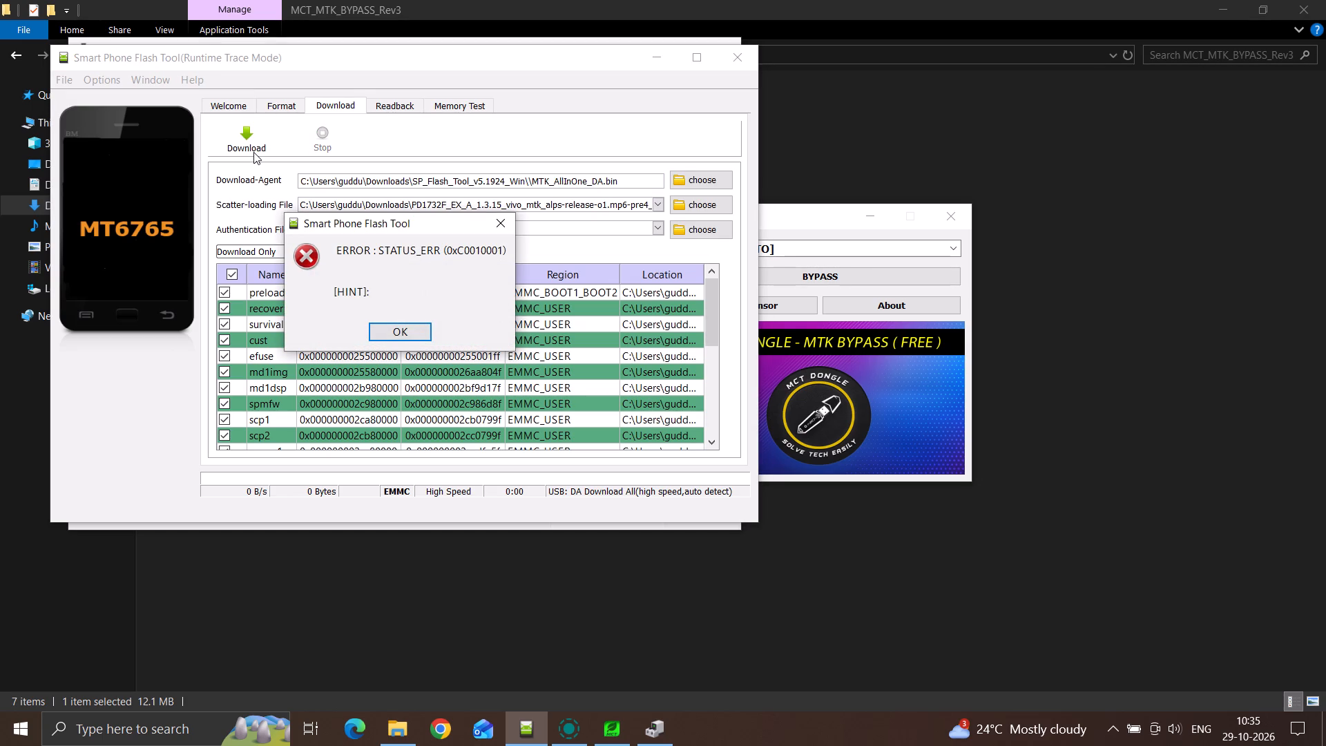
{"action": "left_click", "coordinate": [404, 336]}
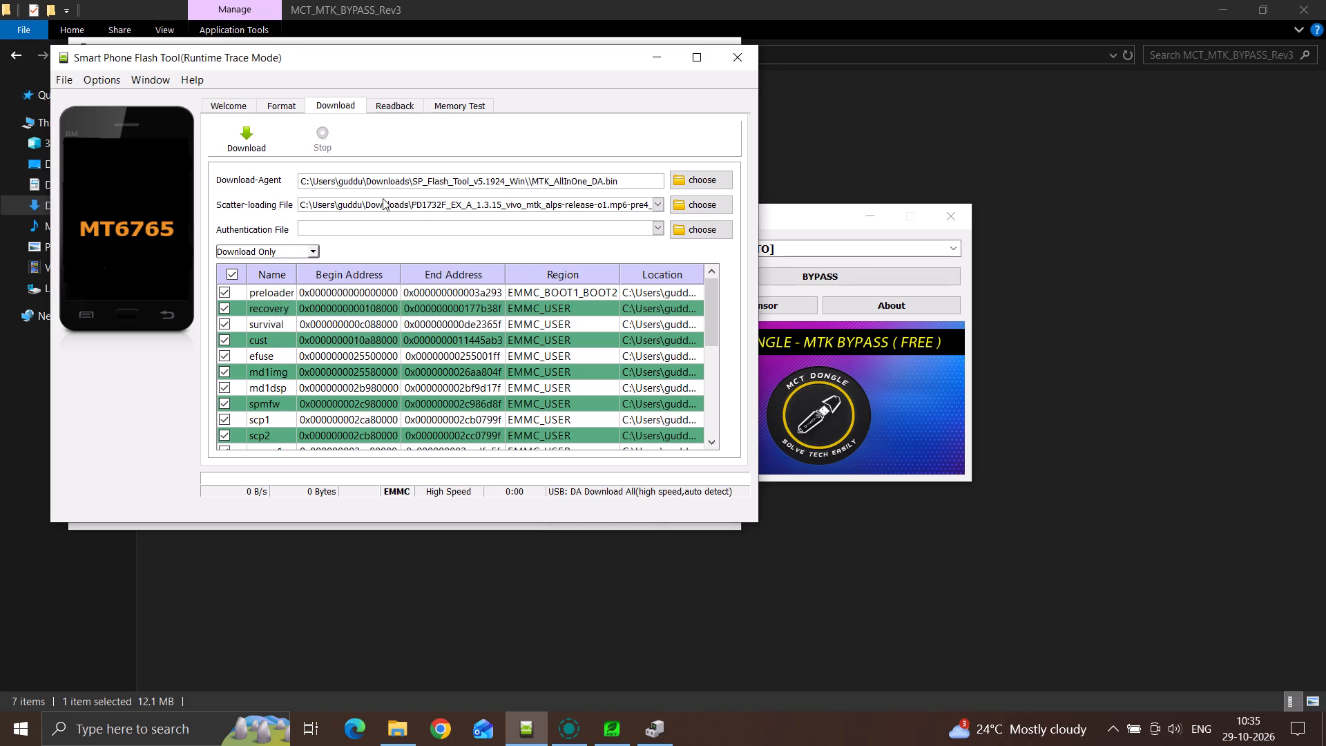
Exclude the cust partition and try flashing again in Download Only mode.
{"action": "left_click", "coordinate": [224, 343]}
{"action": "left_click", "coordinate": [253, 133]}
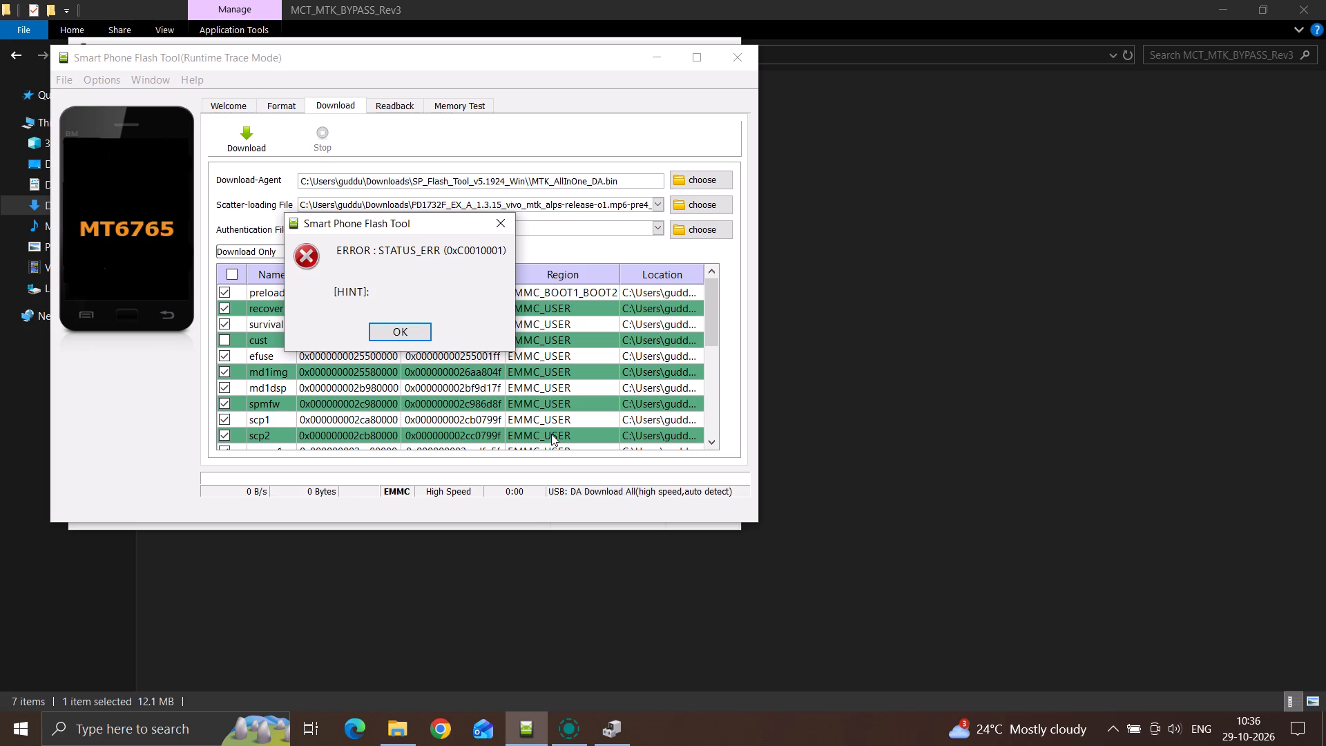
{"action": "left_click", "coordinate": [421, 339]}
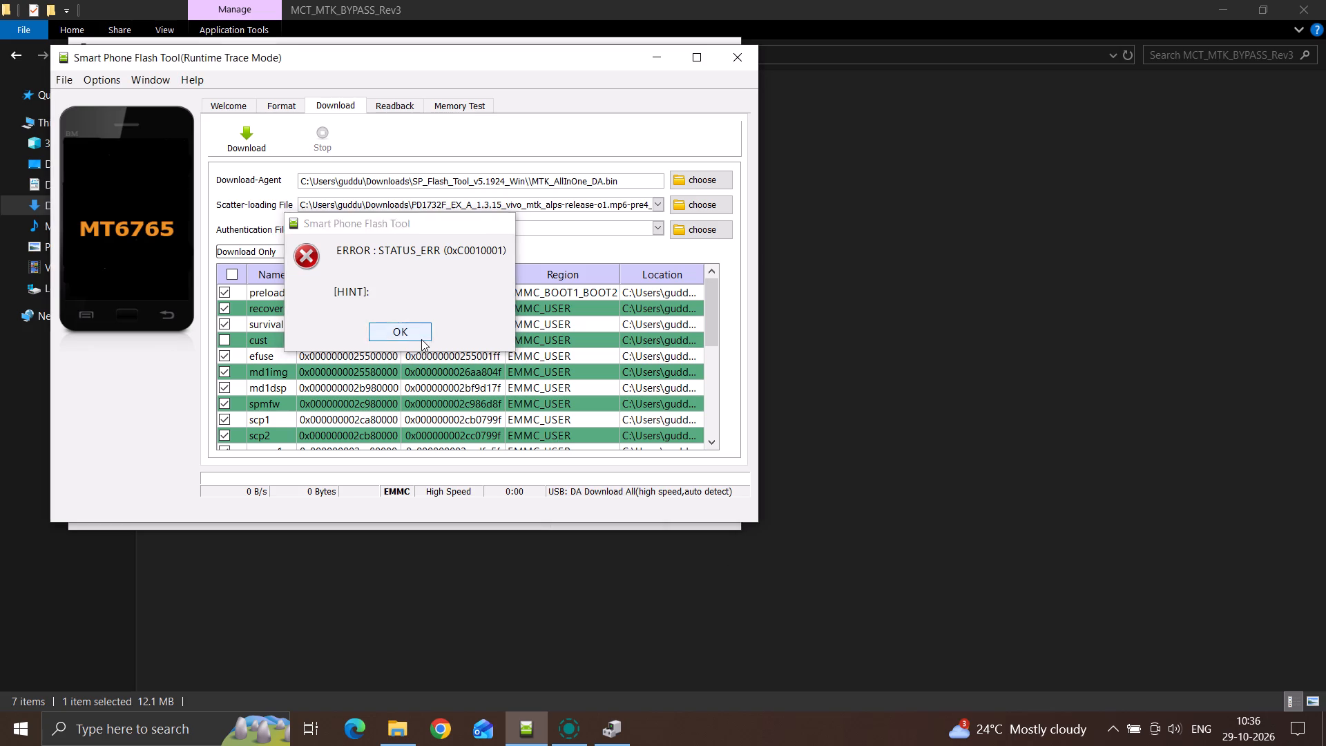
Switch to File Explorer, relaunch the mtk_bypass_rev3 application from the MCT_MTK_BYPASS_Rev3 folder, and disable the connected phone's protection.
{"action": "left_click", "coordinate": [392, 745]}
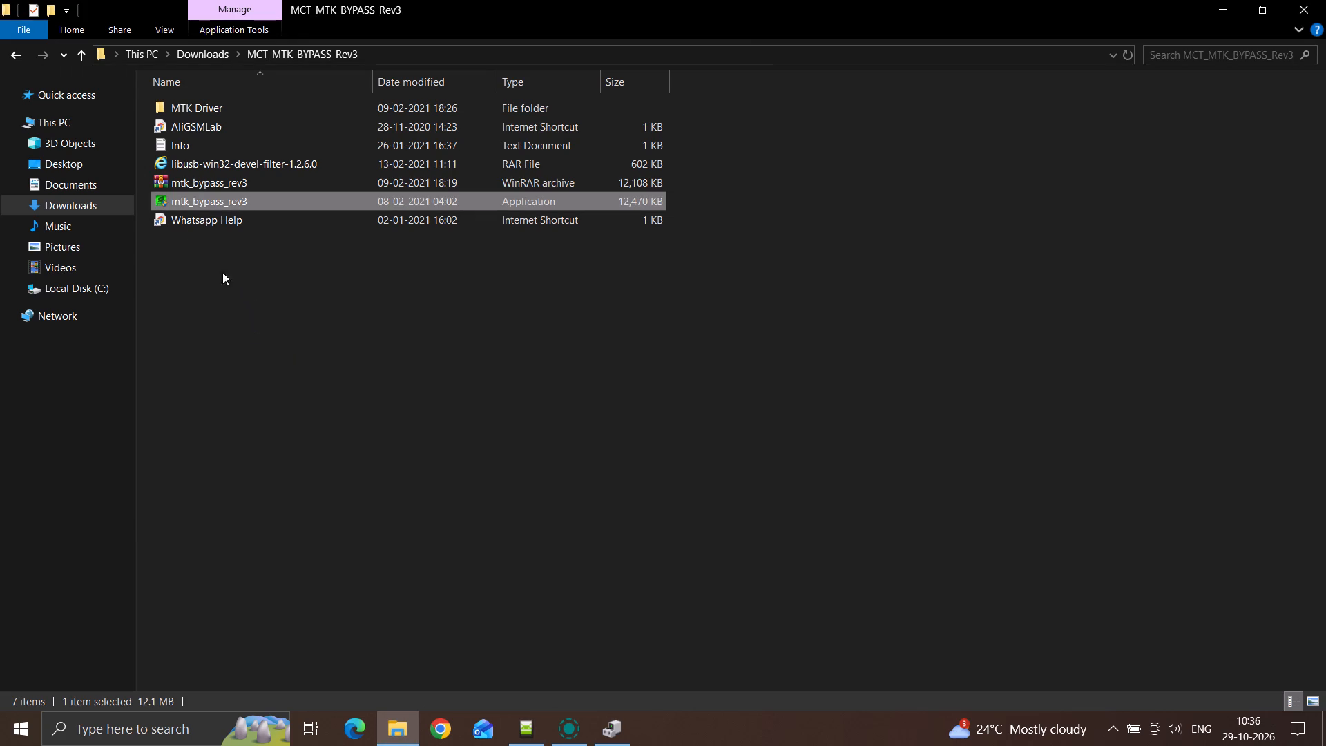
{"action": "left_click", "coordinate": [209, 61]}
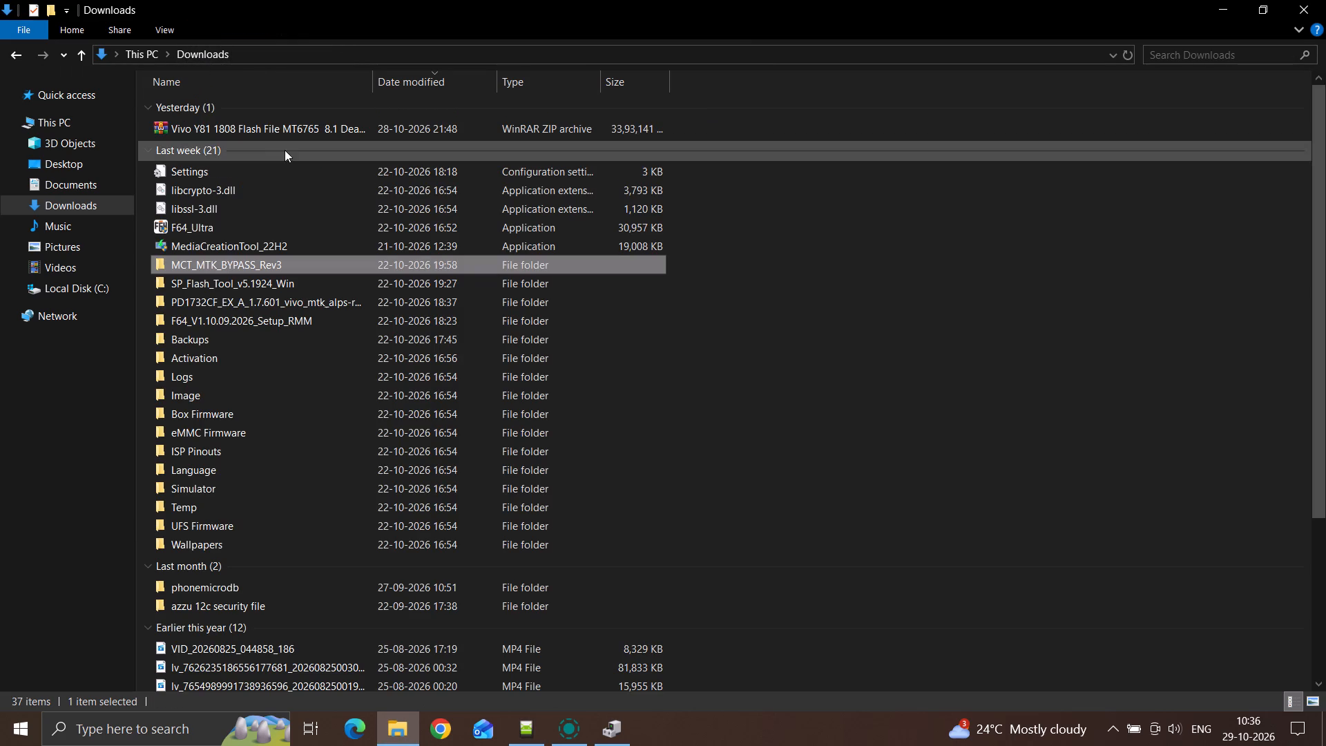
{"action": "double_click", "coordinate": [200, 288]}
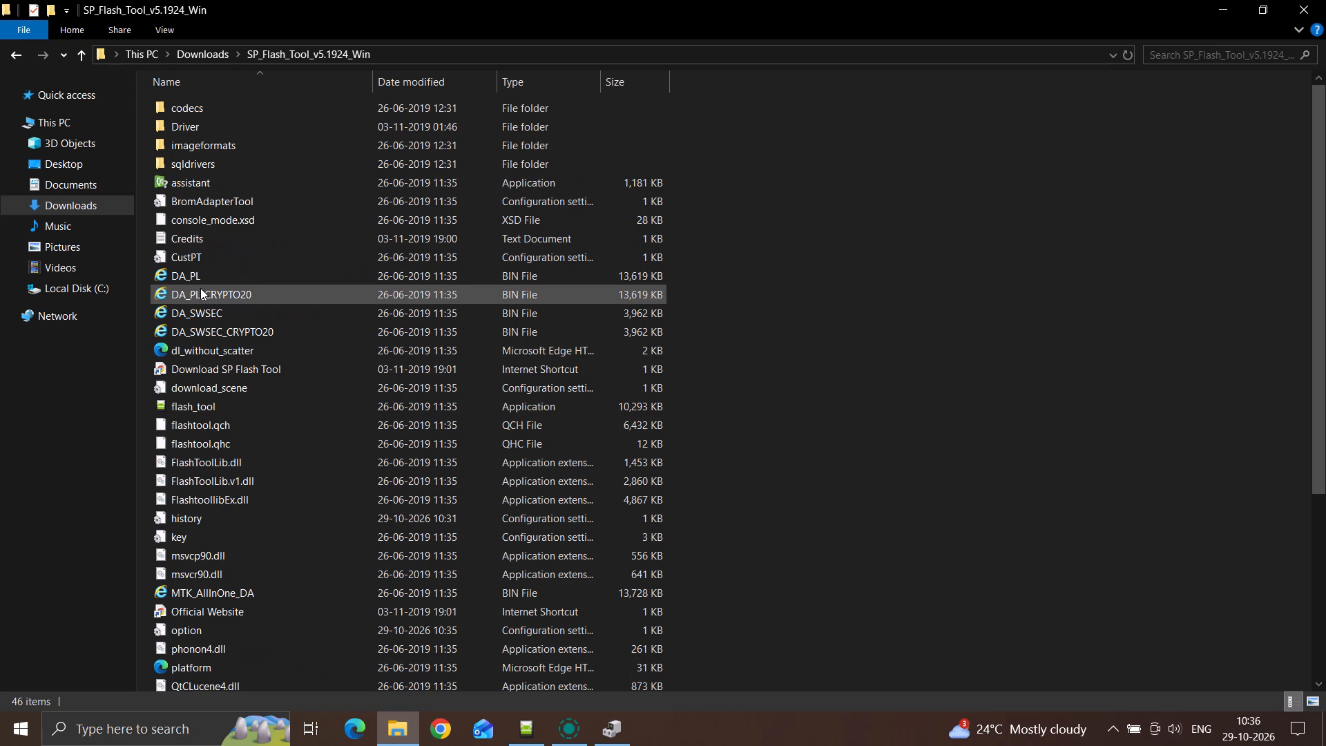
{"action": "left_click", "coordinate": [211, 54]}
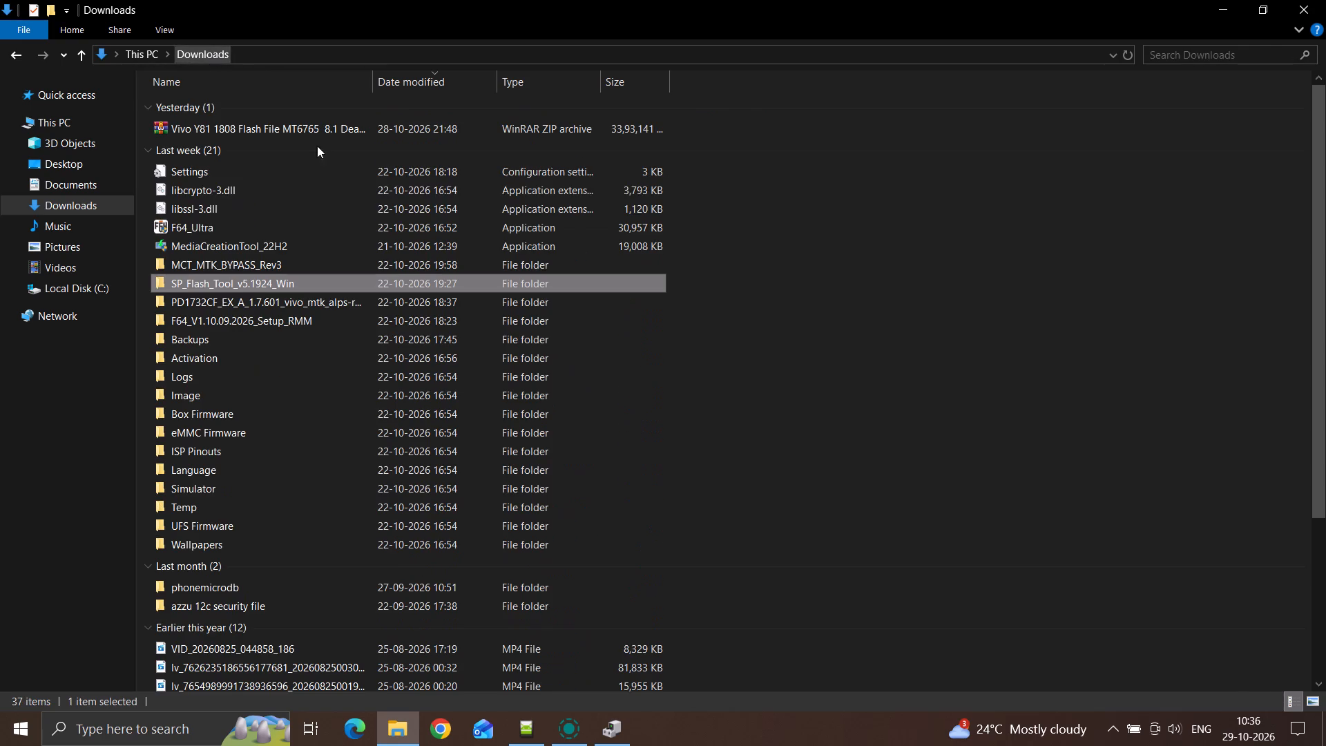
{"action": "double_click", "coordinate": [209, 263]}
{"action": "double_click", "coordinate": [203, 202]}
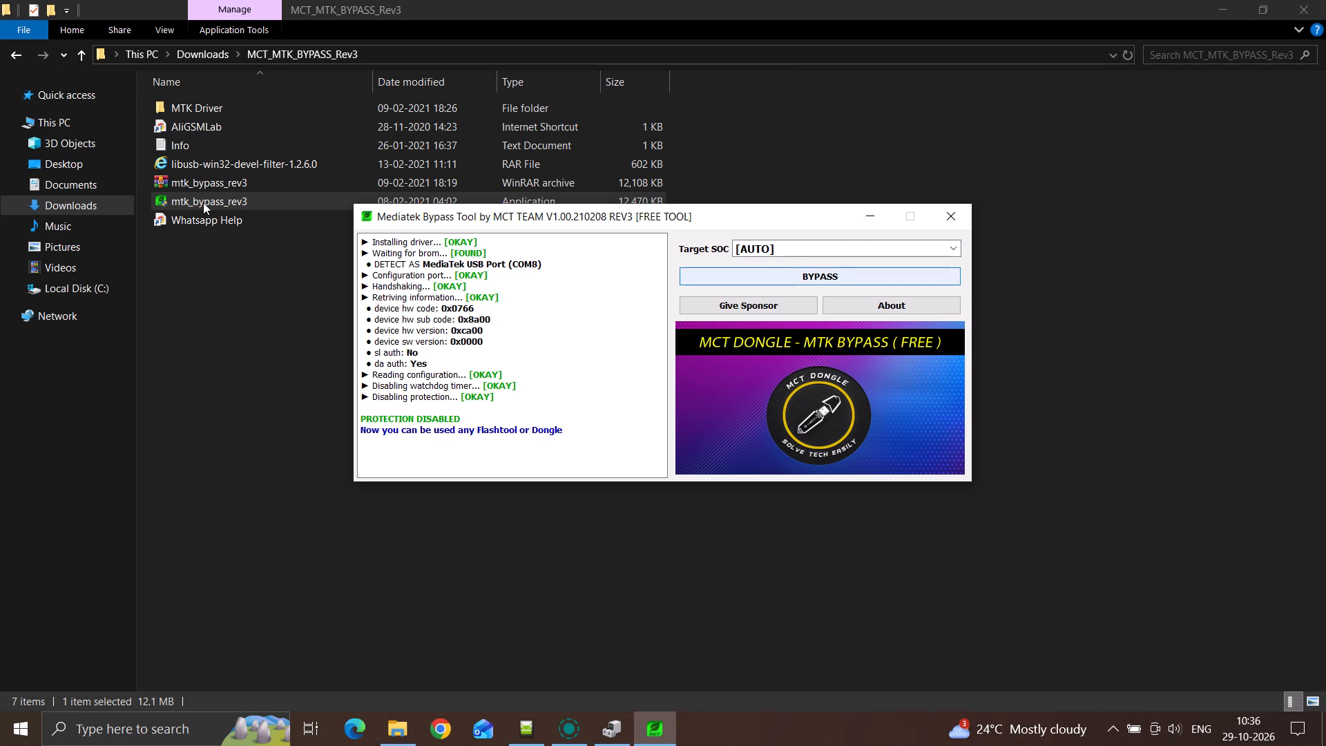
Switch to SP Flash Tool and look for a scatter file in the PD1732CF_EX_A_1.7.601 firmware folder in Downloads.
{"action": "left_click", "coordinate": [538, 734]}
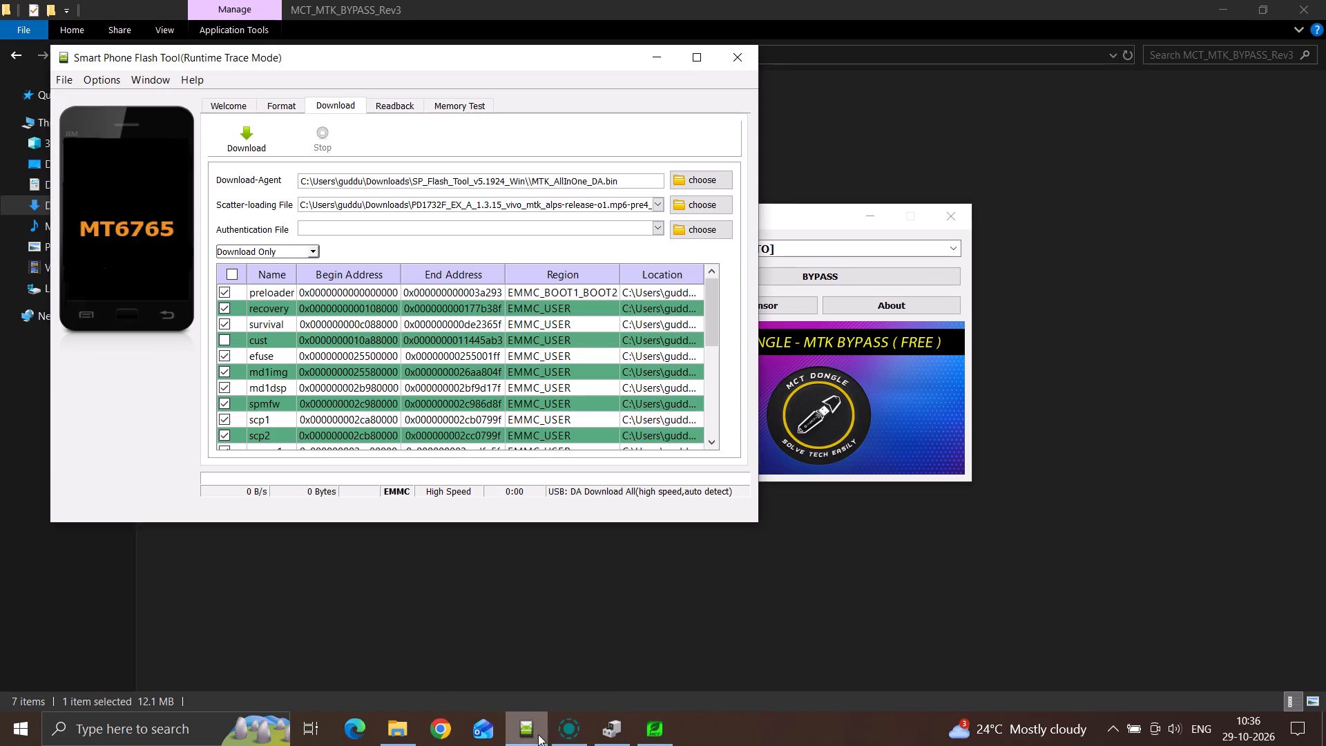
{"action": "left_click", "coordinate": [698, 203]}
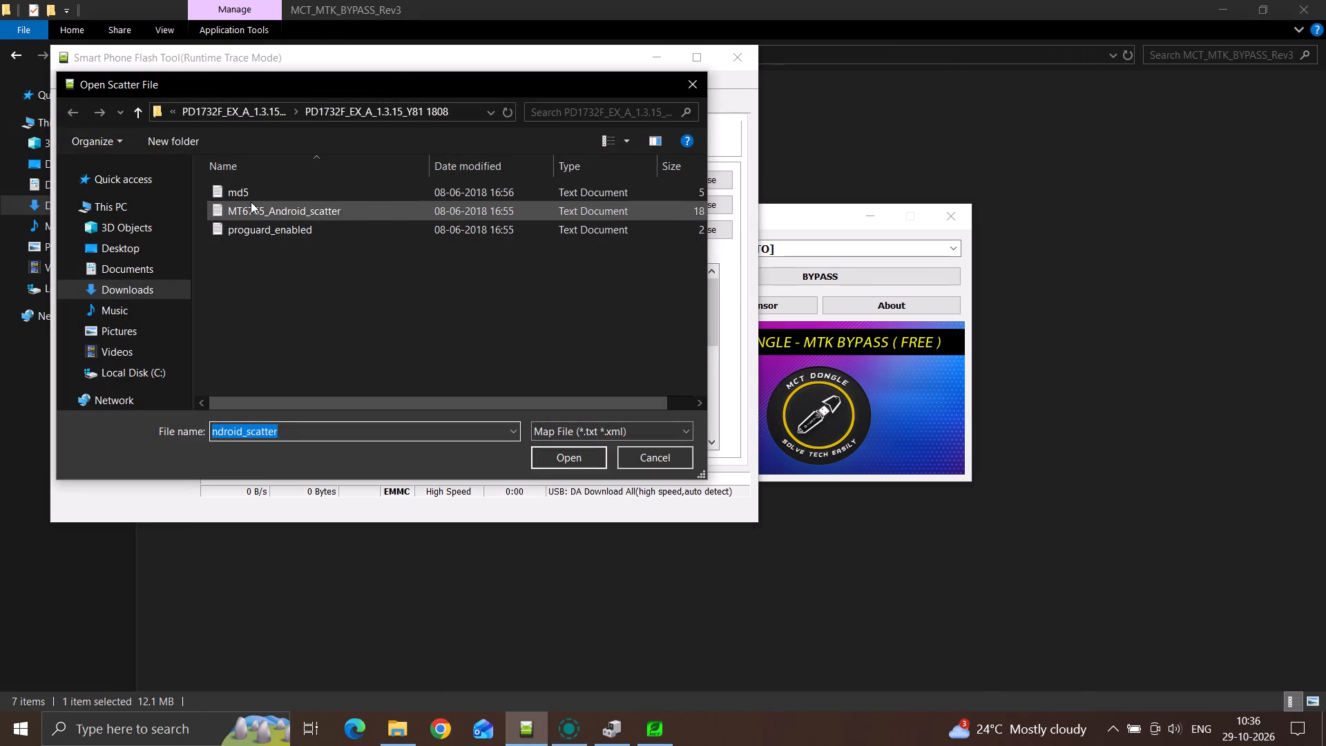
{"action": "left_click", "coordinate": [250, 98]}
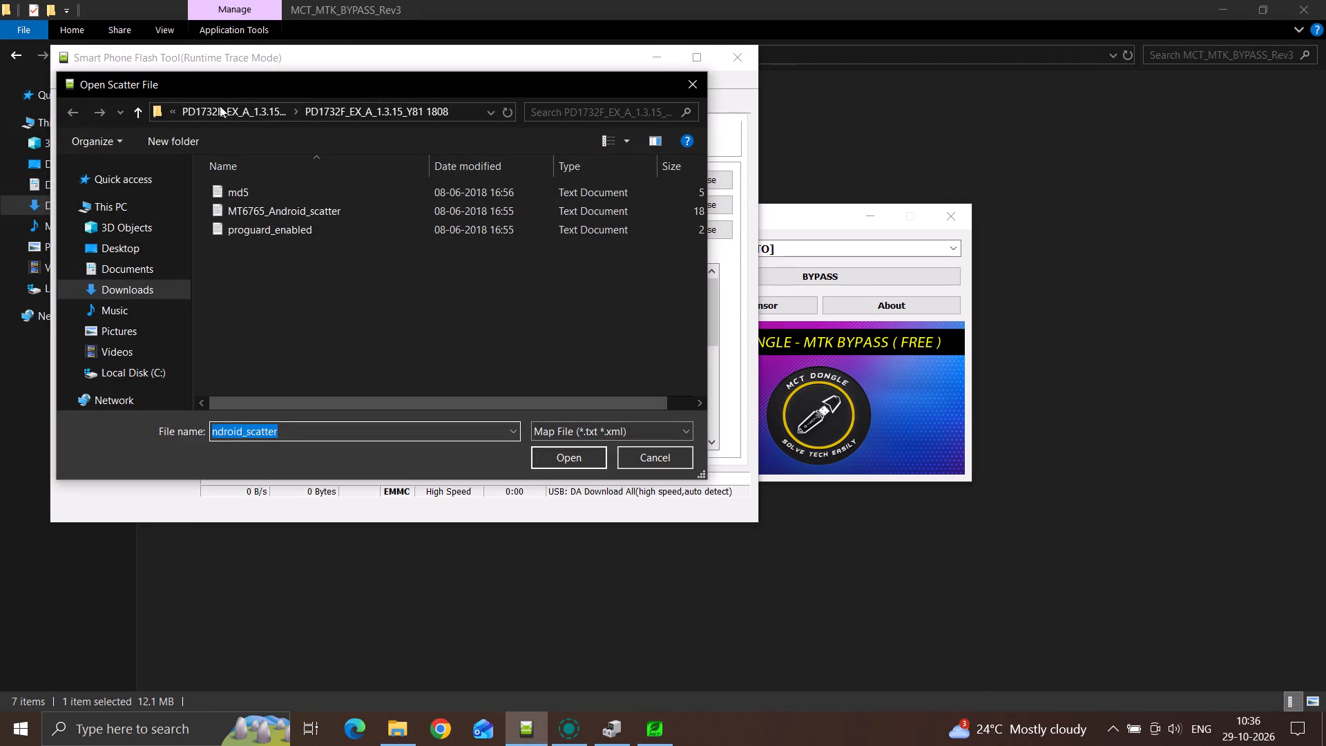
{"action": "left_click", "coordinate": [202, 111]}
{"action": "left_click", "coordinate": [202, 111]}
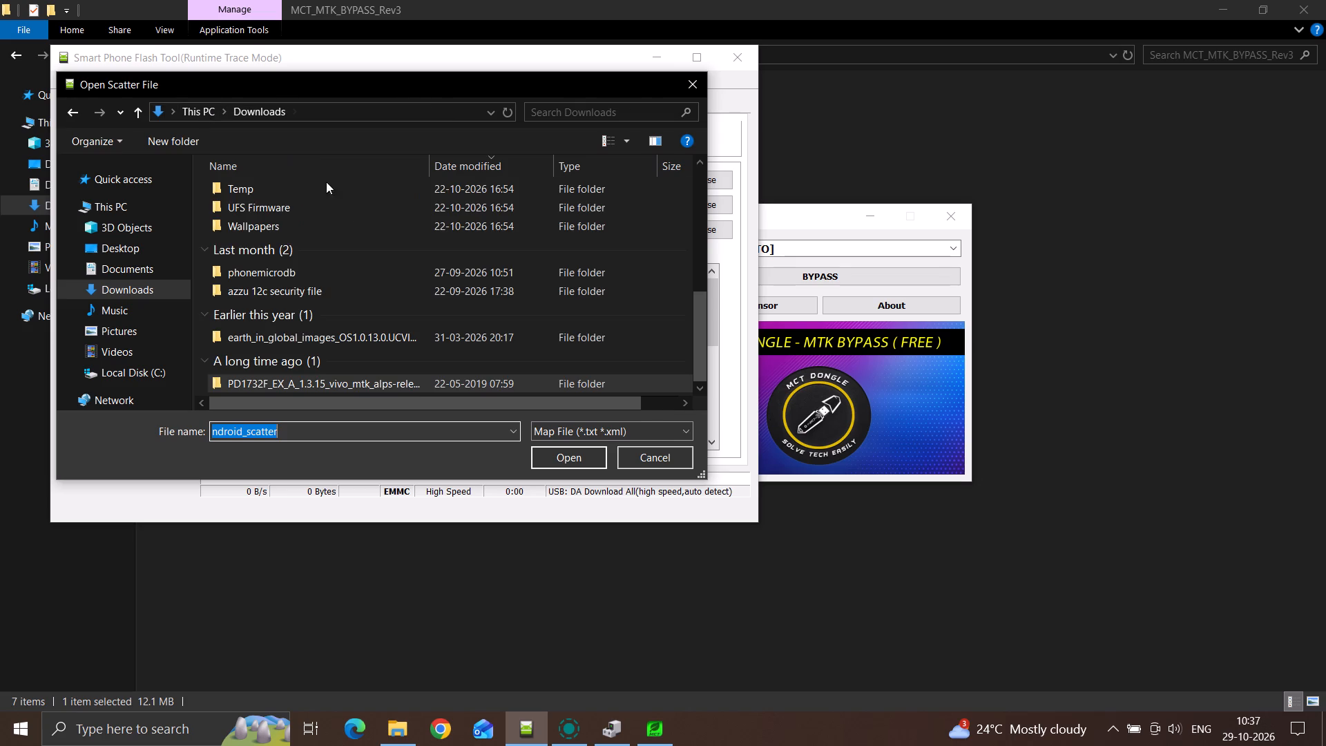
{"action": "scroll", "coordinate": [285, 346], "scroll_direction": "down", "scroll_amount": 1}
{"action": "scroll", "coordinate": [298, 288], "scroll_direction": "up", "scroll_amount": 2}
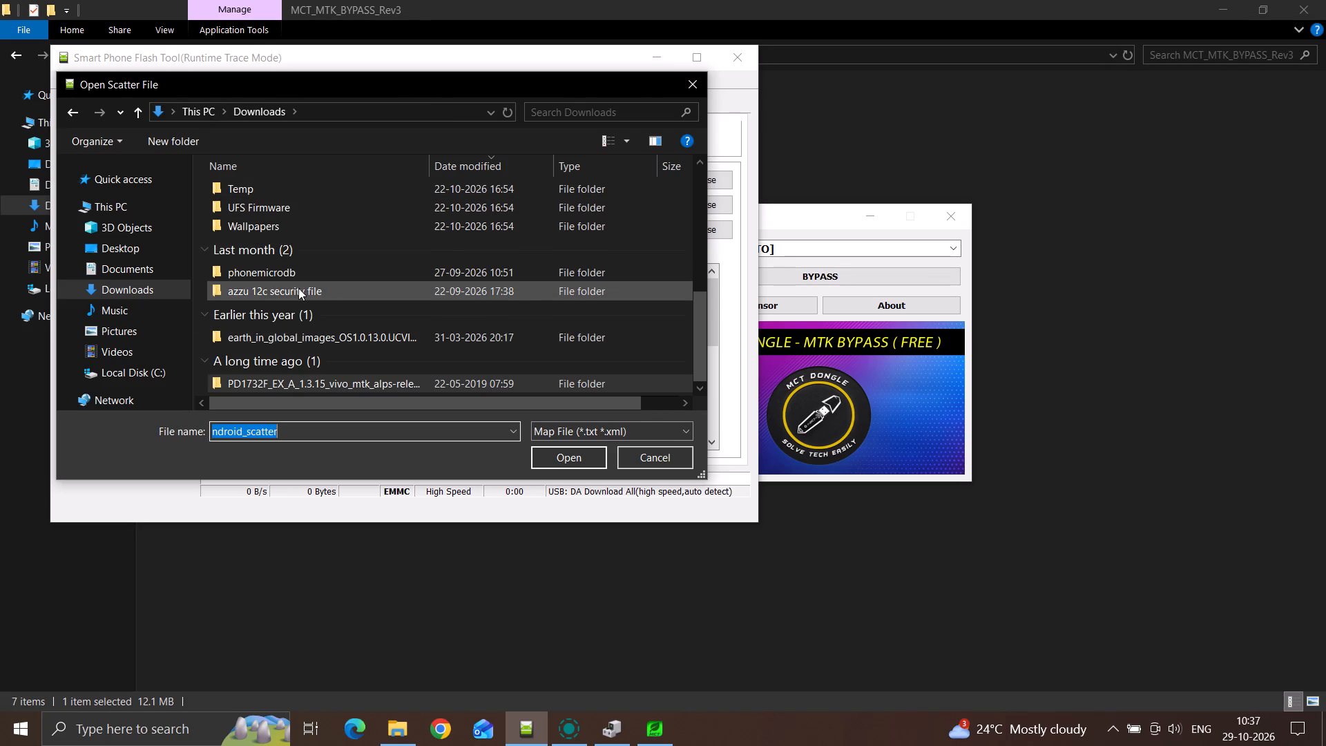
{"action": "scroll", "coordinate": [298, 288], "scroll_direction": "up", "scroll_amount": 4}
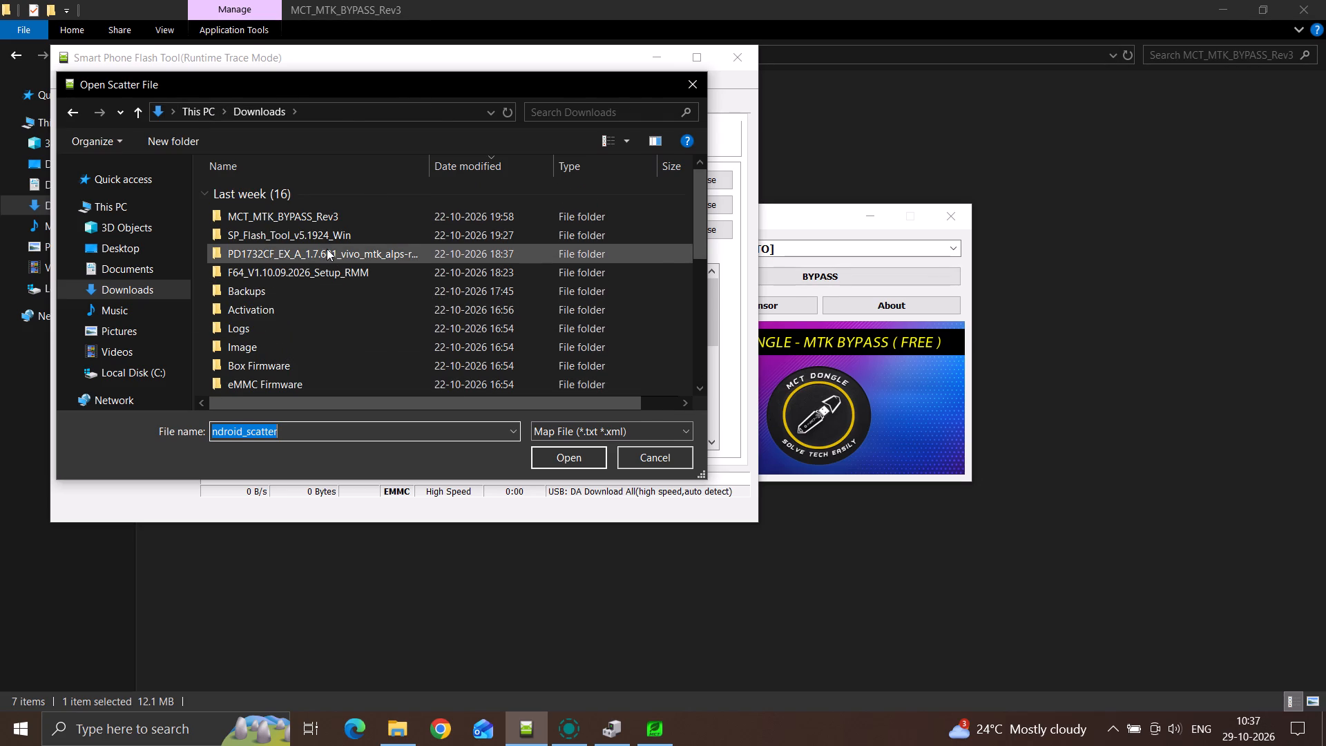
{"action": "double_click", "coordinate": [327, 249]}
{"action": "double_click", "coordinate": [306, 201]}
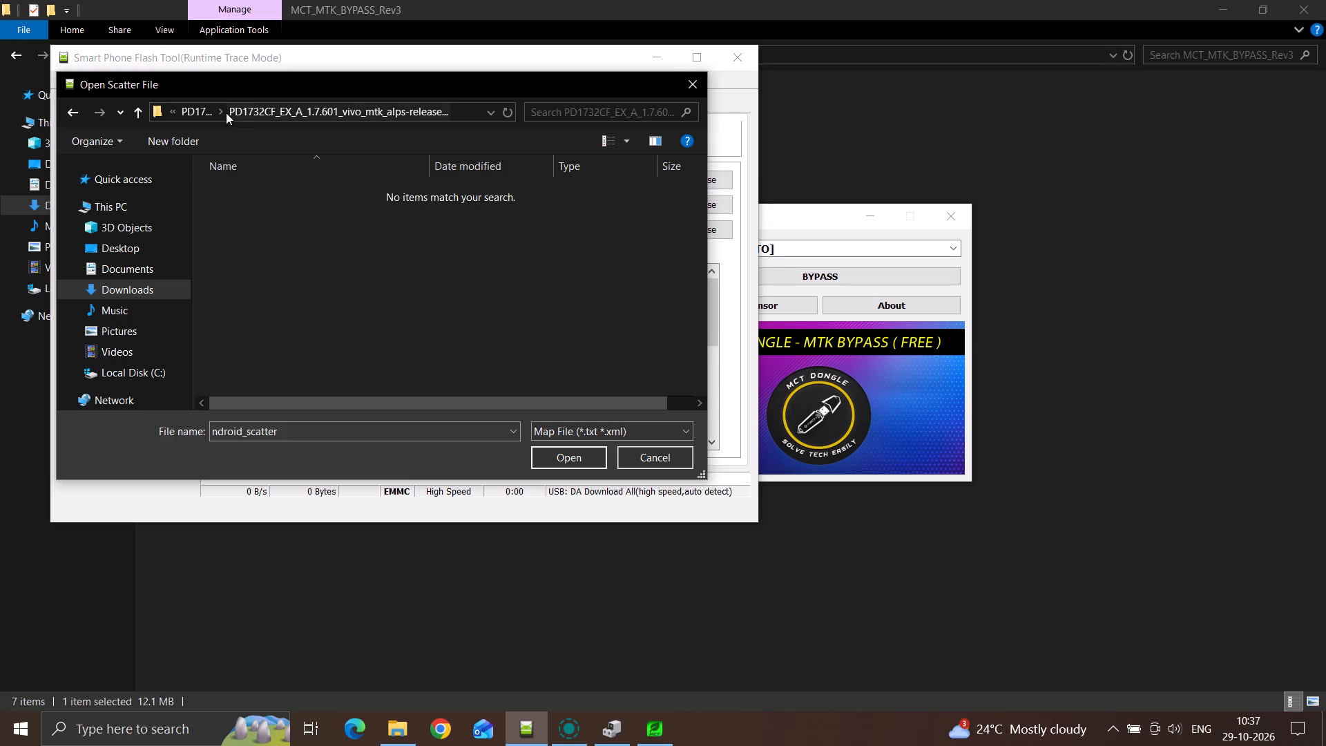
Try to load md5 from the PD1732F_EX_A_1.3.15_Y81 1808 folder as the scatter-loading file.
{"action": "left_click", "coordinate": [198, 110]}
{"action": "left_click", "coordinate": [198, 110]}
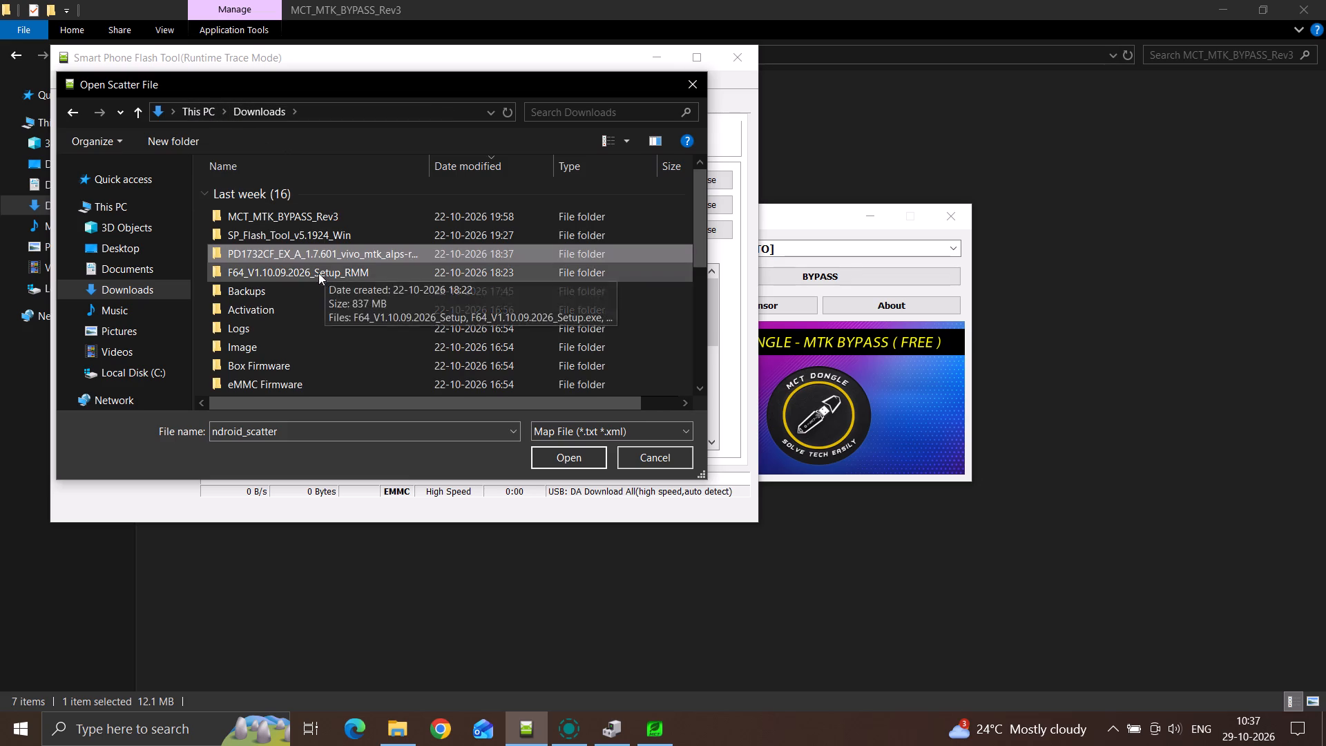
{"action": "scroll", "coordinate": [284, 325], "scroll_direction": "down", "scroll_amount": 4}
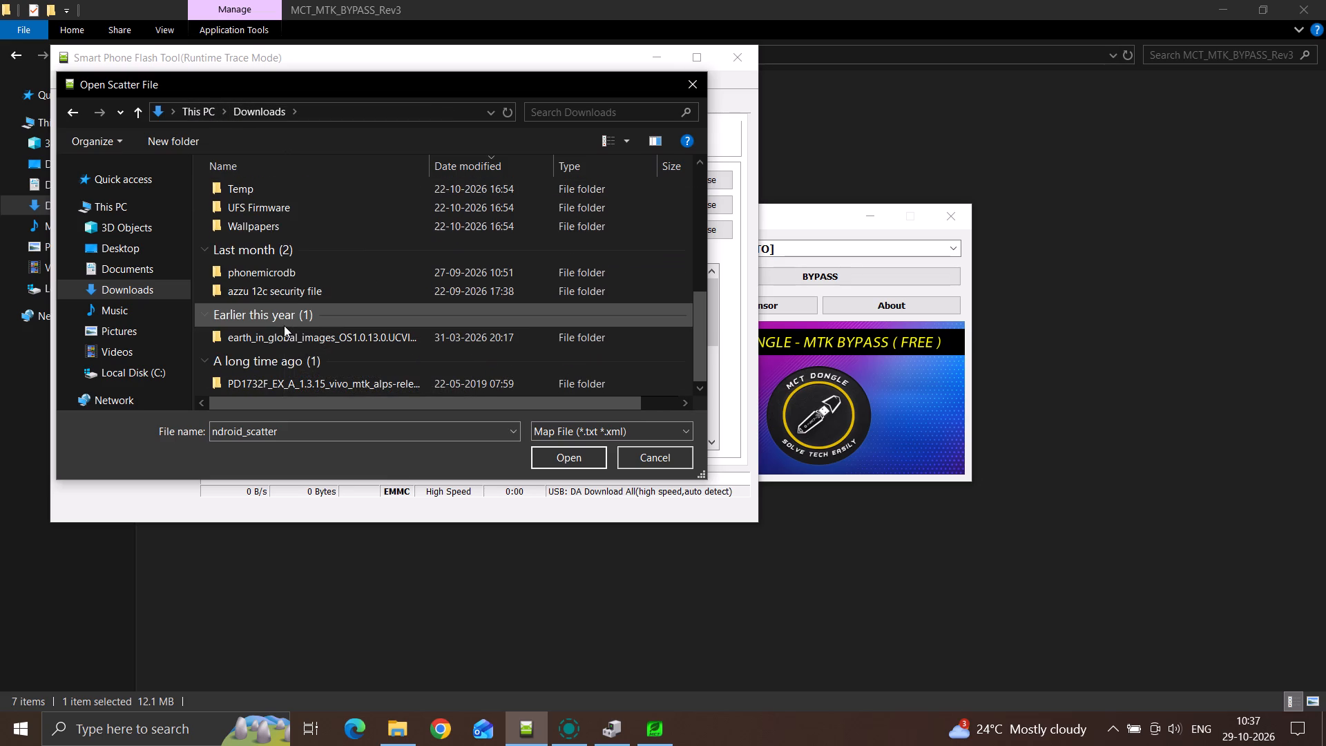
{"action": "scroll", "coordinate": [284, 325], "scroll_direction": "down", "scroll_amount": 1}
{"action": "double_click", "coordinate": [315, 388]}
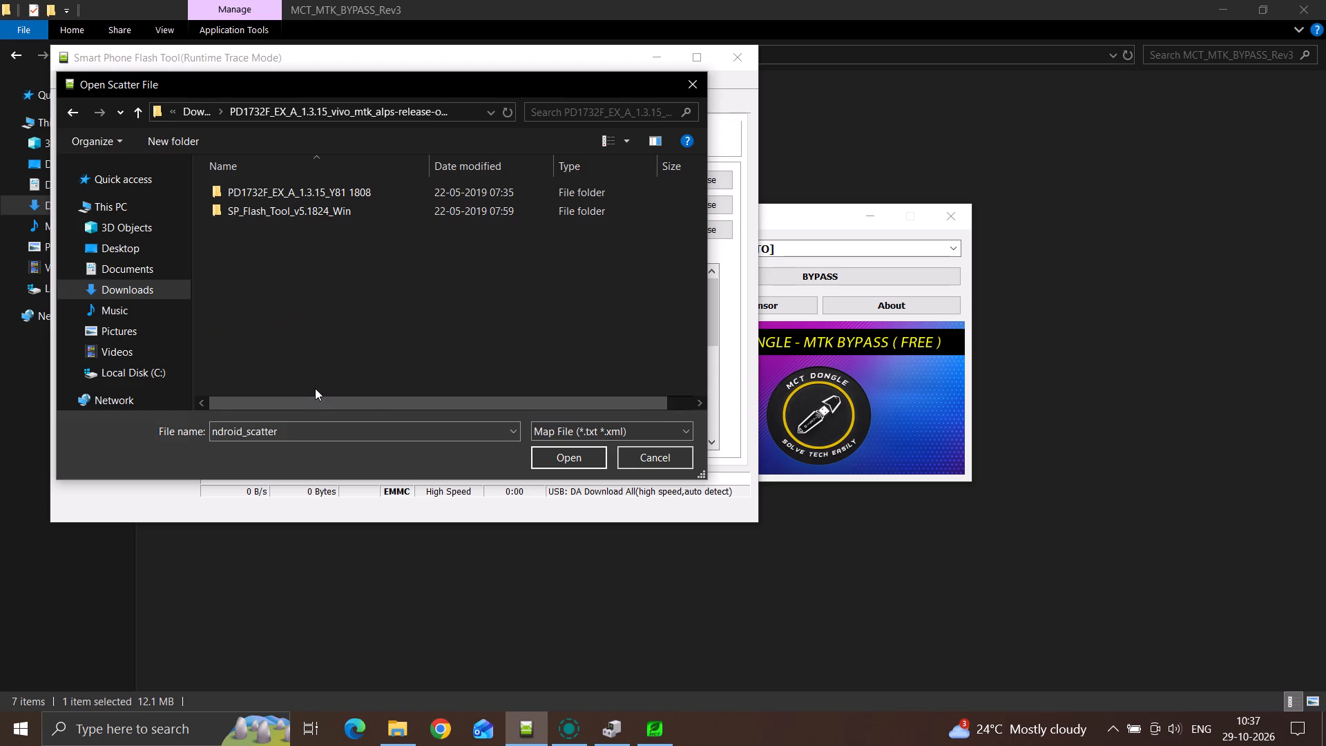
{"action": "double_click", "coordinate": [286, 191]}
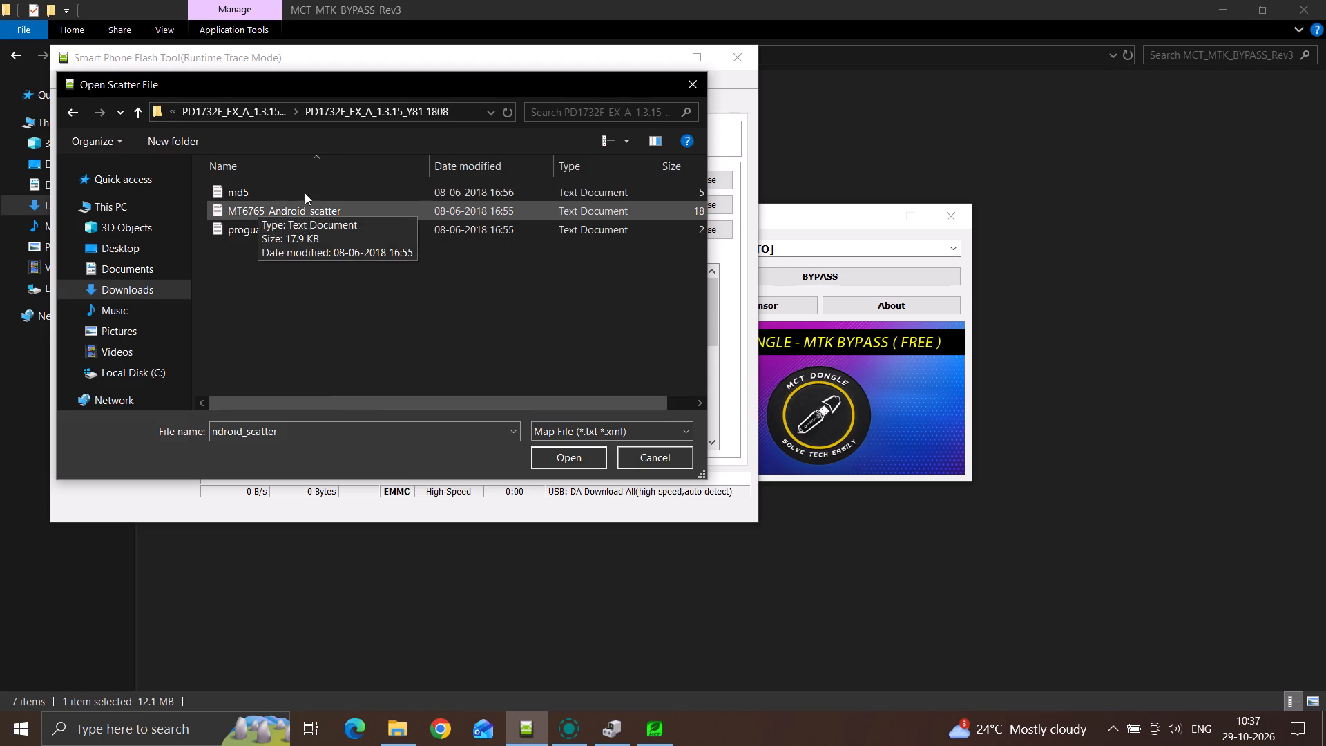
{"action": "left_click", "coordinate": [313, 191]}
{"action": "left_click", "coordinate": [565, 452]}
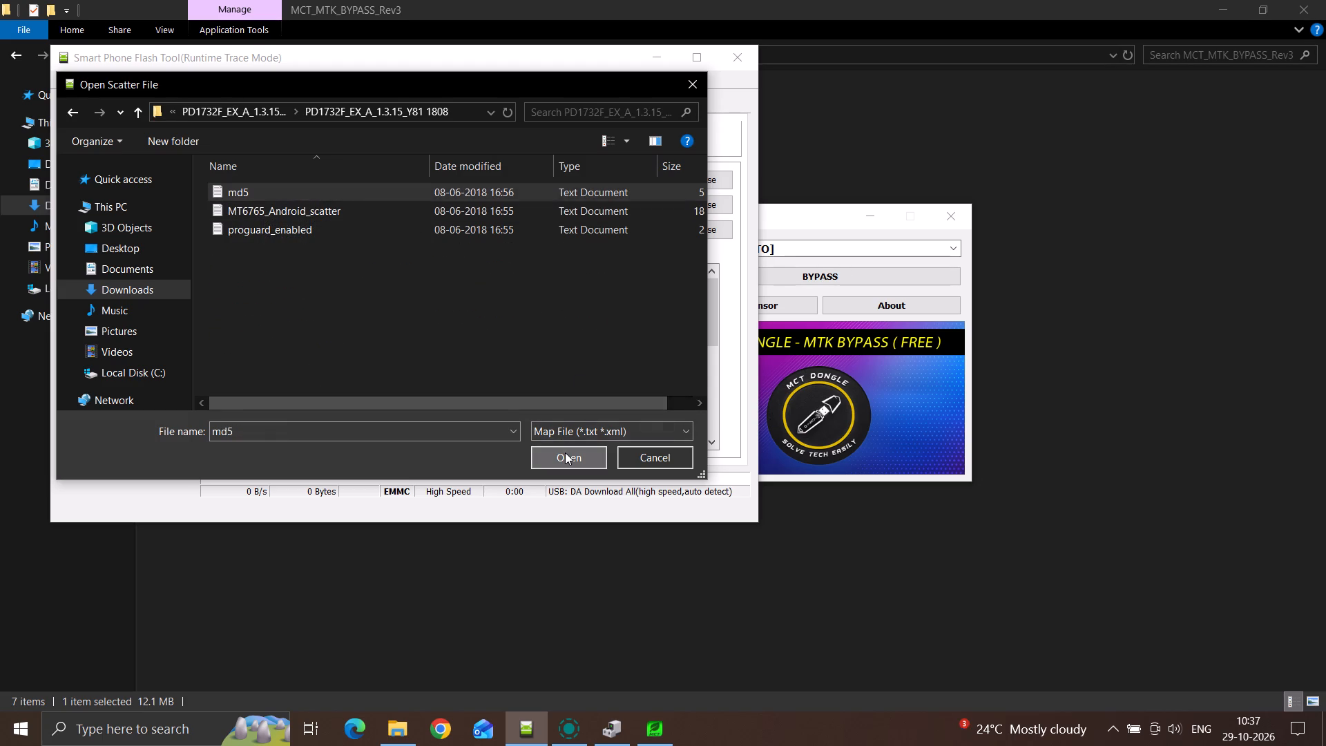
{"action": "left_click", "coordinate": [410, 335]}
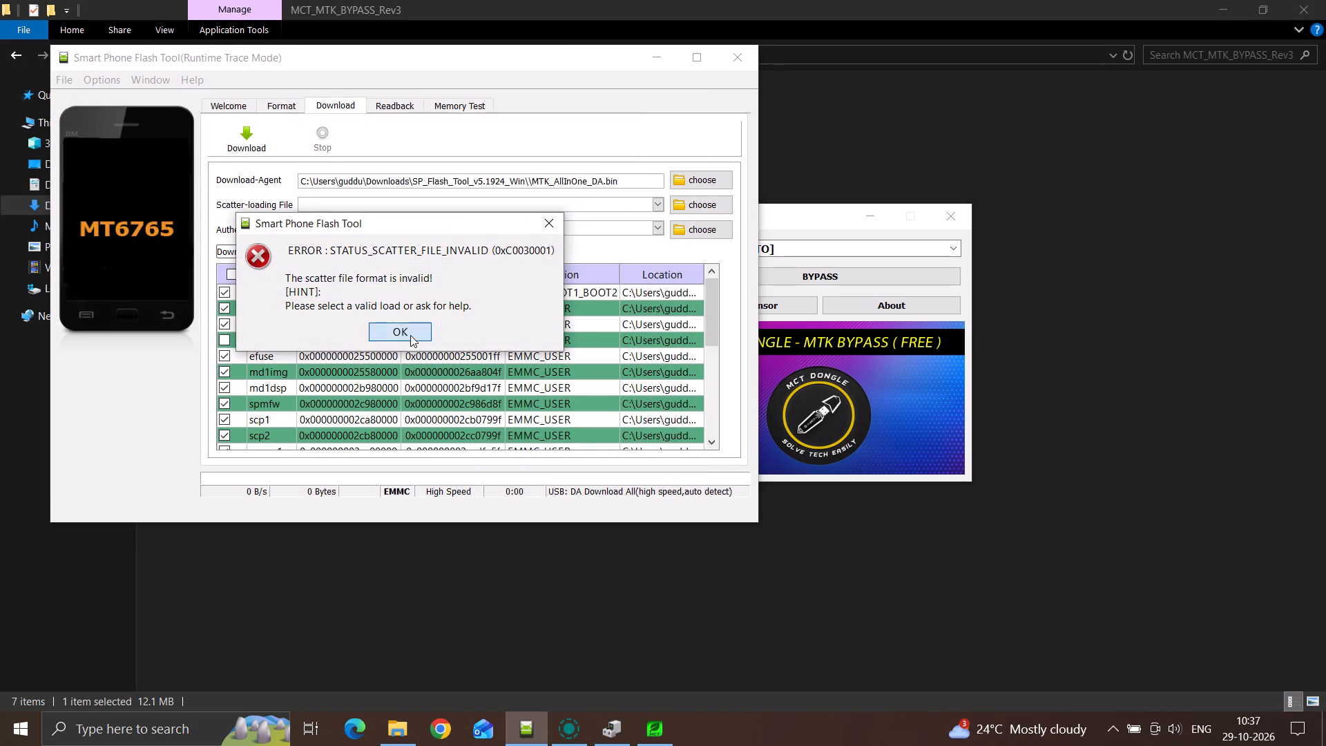
Load MT6765_Android_scatter from the PD1732F_EX_A_1.3.15_Y81 1808 folder as the scatter-loading file.
{"action": "left_click", "coordinate": [693, 204]}
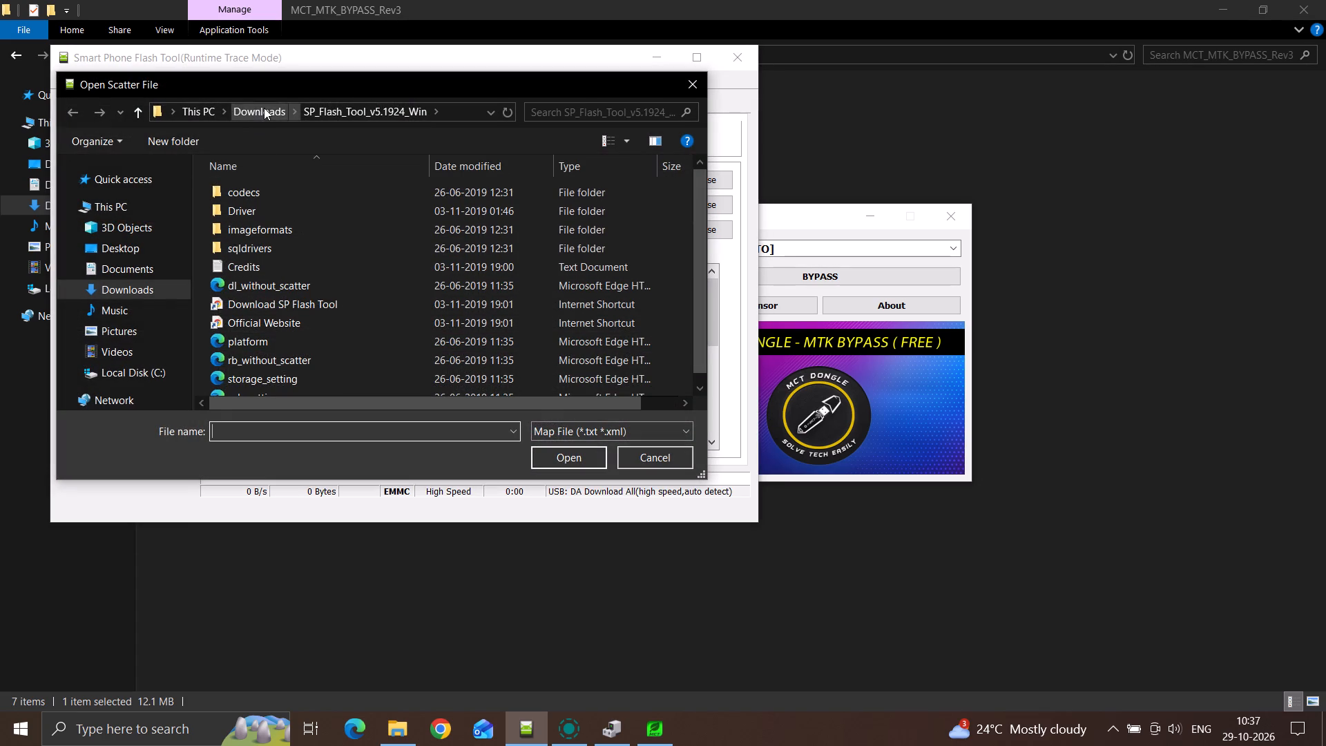
{"action": "left_click_drag", "start_coordinate": [264, 108], "coordinate": [329, 320]}
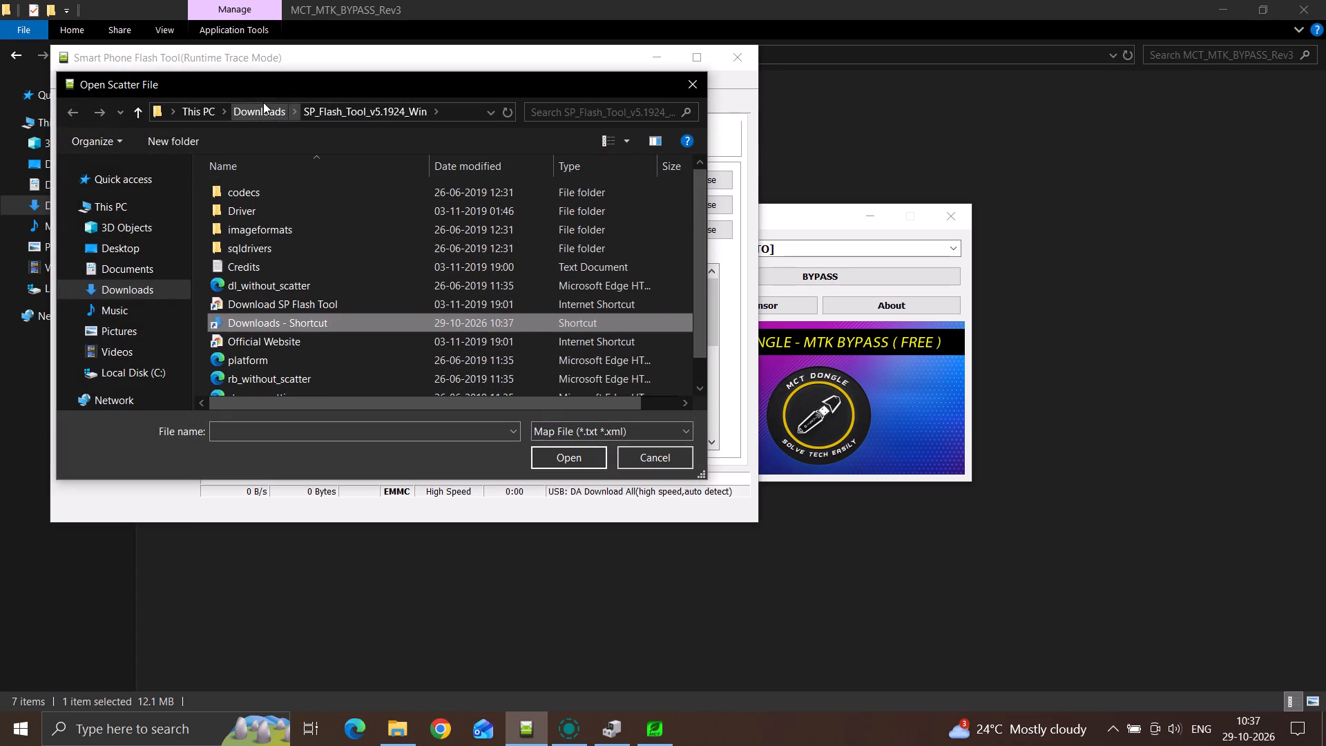
{"action": "left_click", "coordinate": [263, 102]}
{"action": "scroll", "coordinate": [276, 308], "scroll_direction": "right", "scroll_amount": 6}
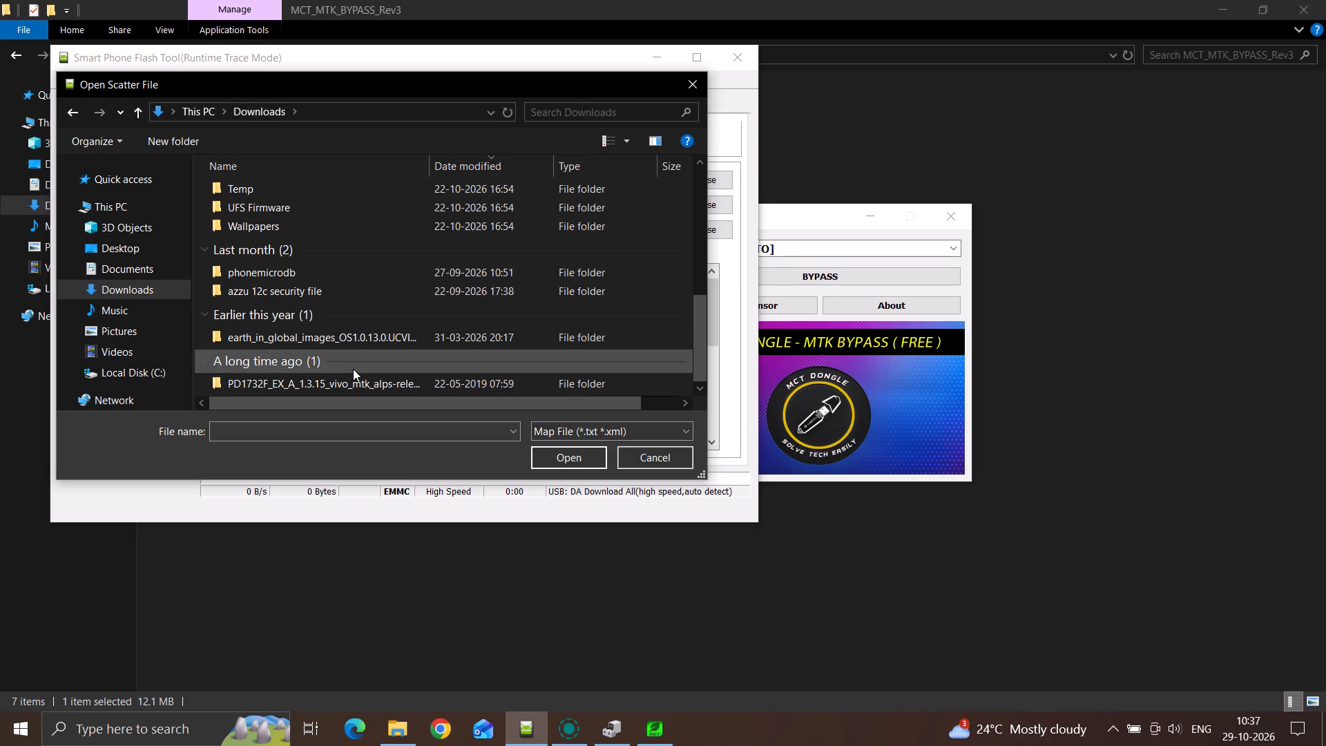
{"action": "double_click", "coordinate": [328, 389]}
{"action": "double_click", "coordinate": [282, 198]}
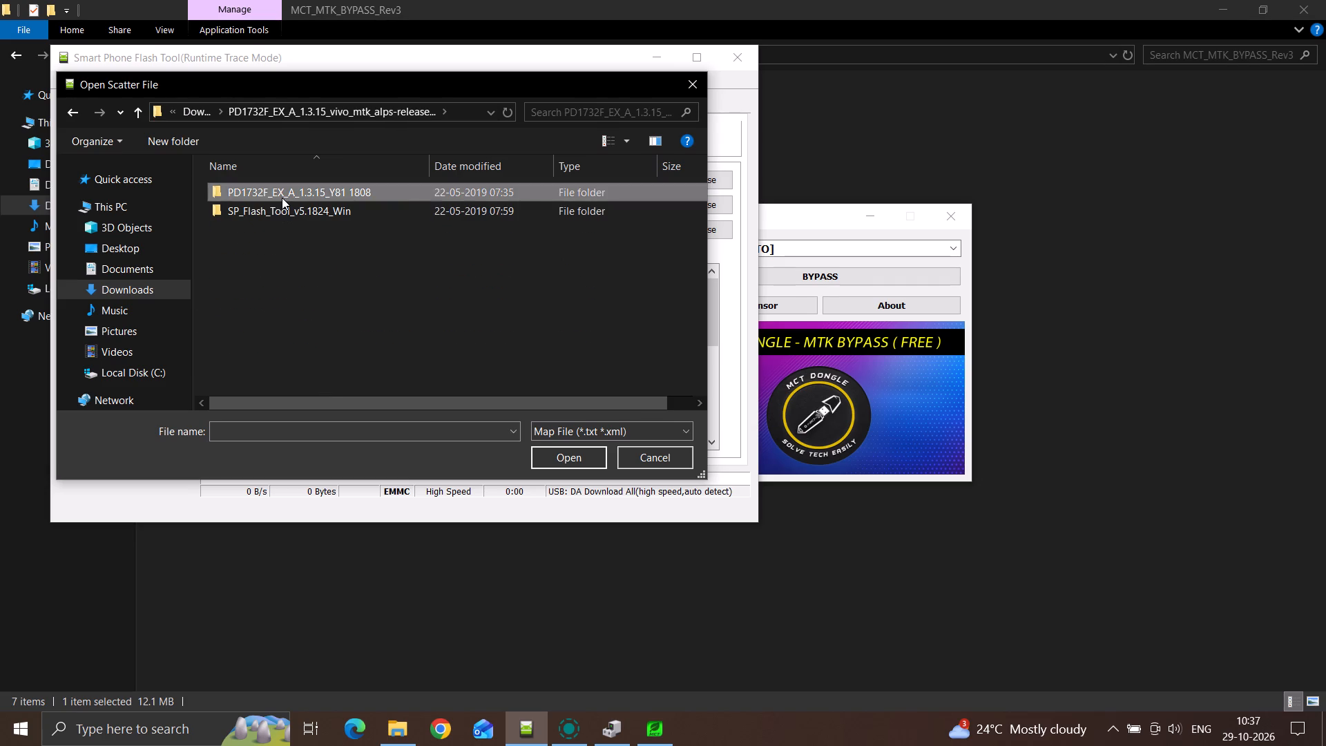
{"action": "left_click", "coordinate": [280, 209]}
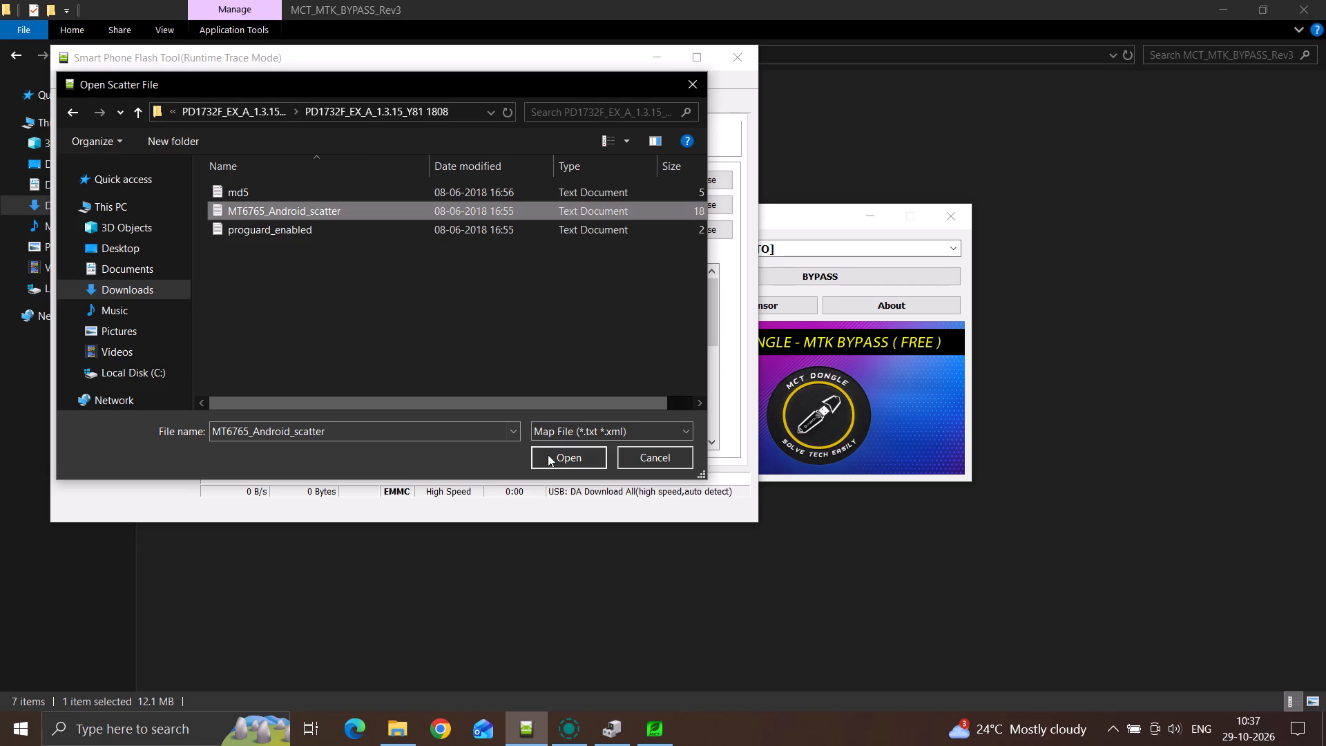
{"action": "left_click", "coordinate": [557, 462]}
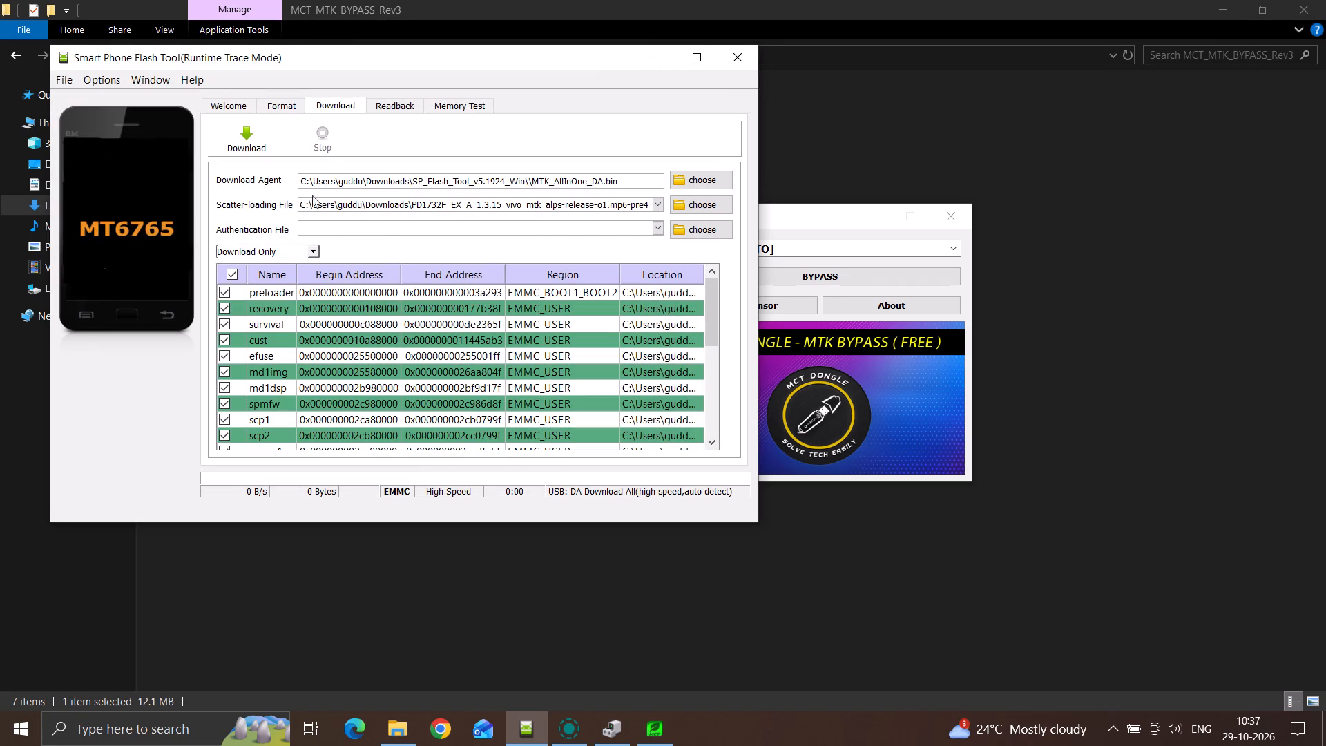
Start flashing all partitions, including cust, in Download Only mode.
{"action": "left_click", "coordinate": [243, 147]}
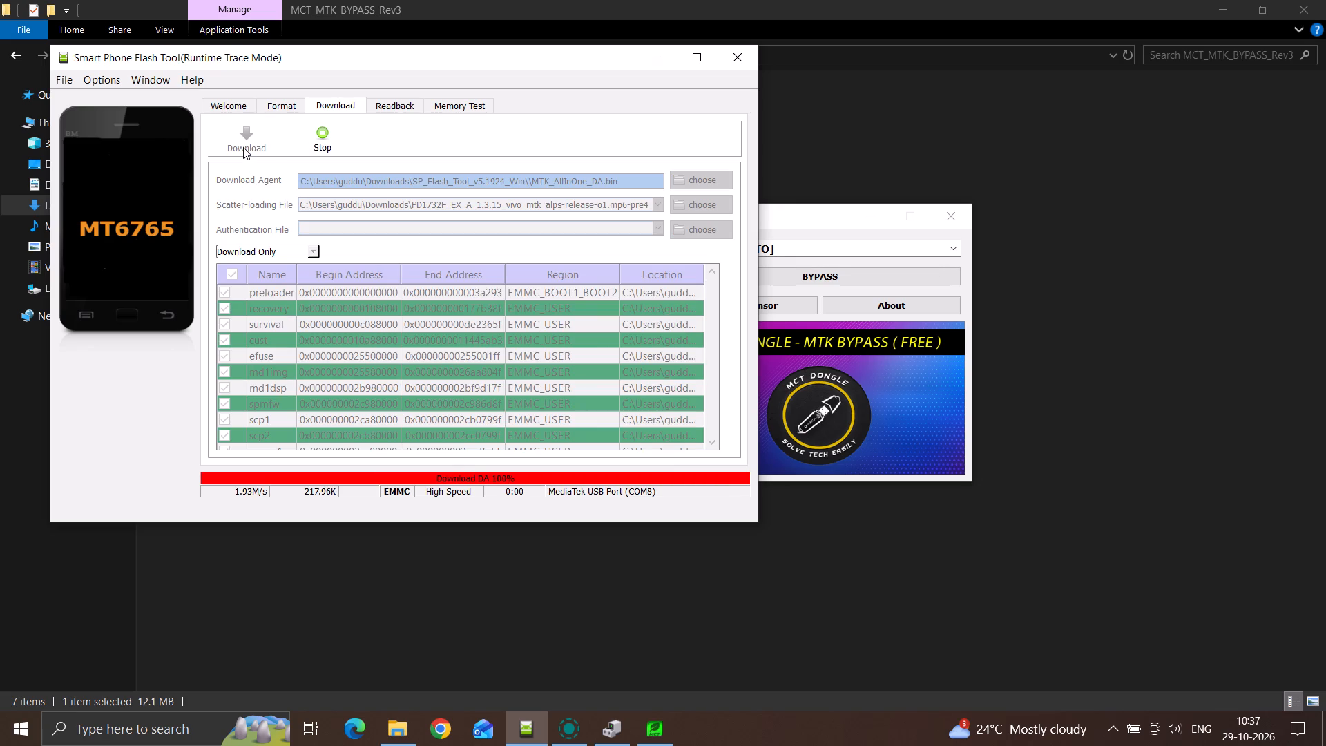
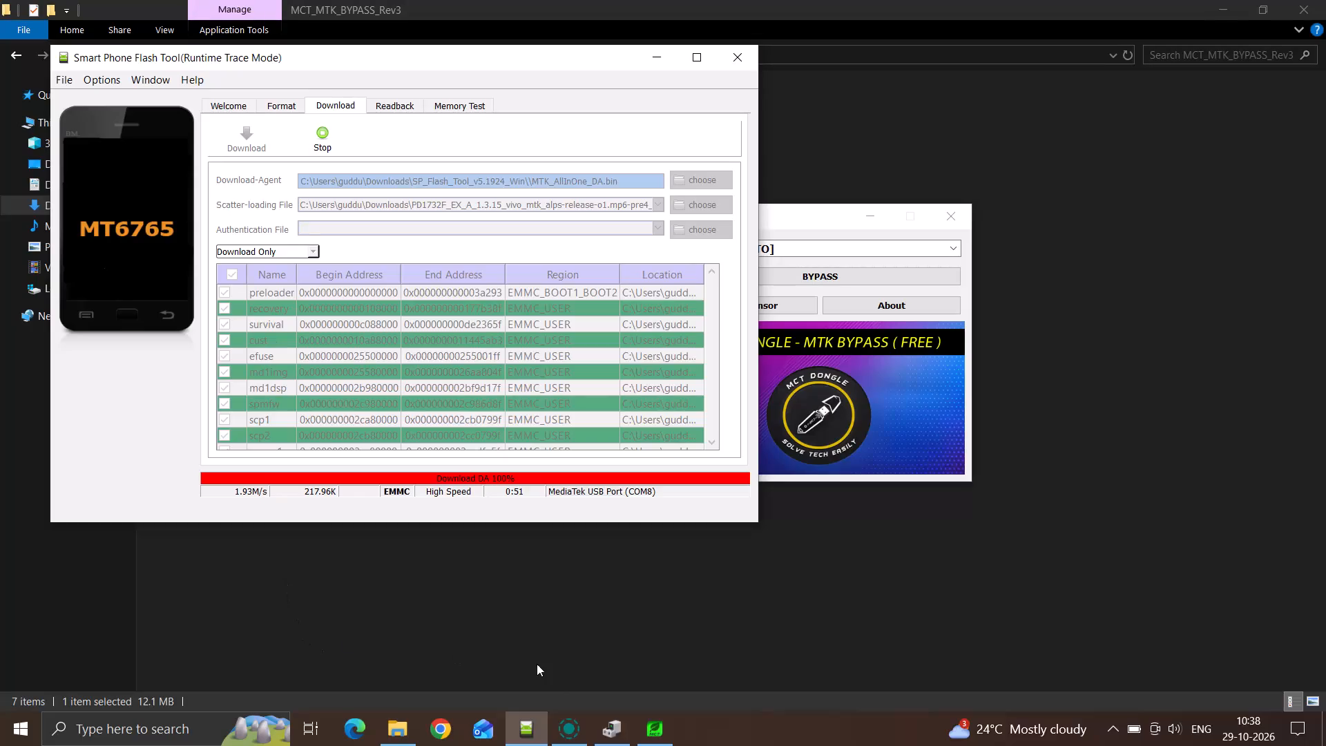
Switch to LocalSend's receive screen and check the available Wi-Fi networks.
{"action": "left_click", "coordinate": [573, 716]}
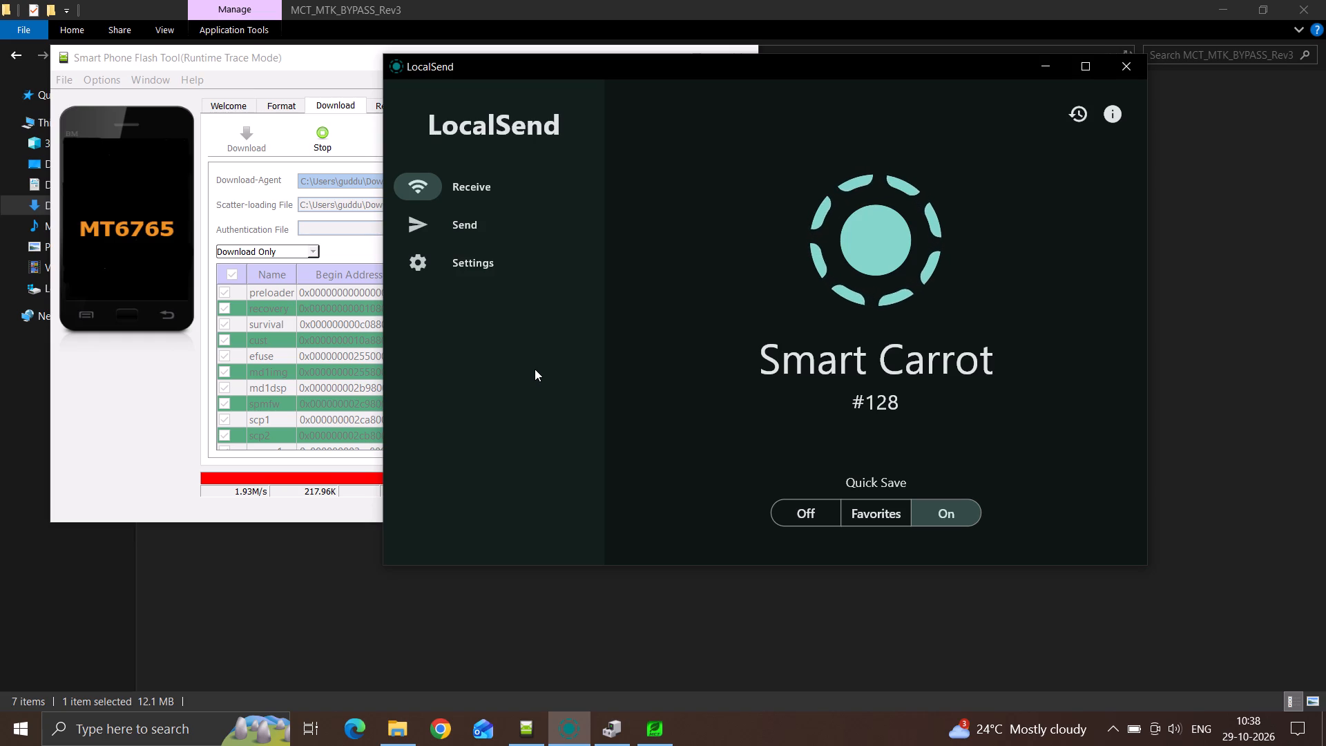
{"action": "left_click", "coordinate": [1297, 715]}
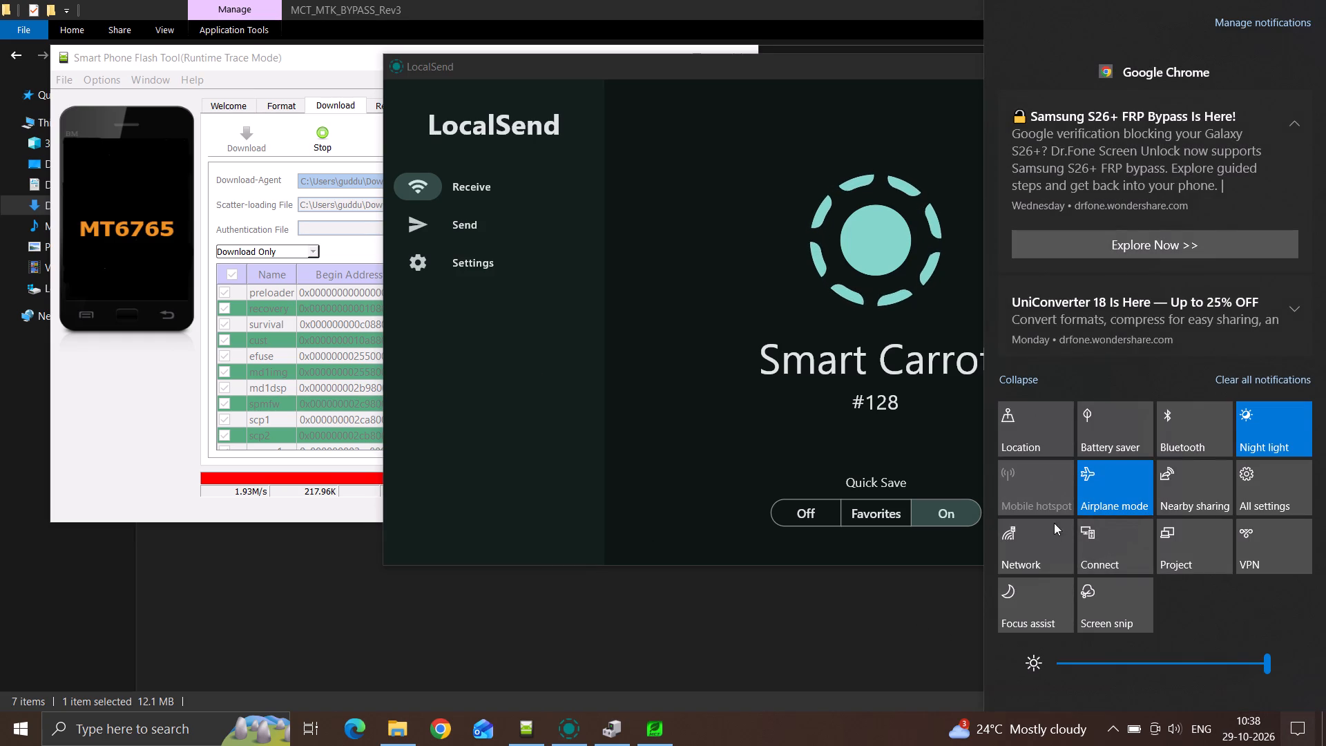
{"action": "left_click", "coordinate": [1043, 531]}
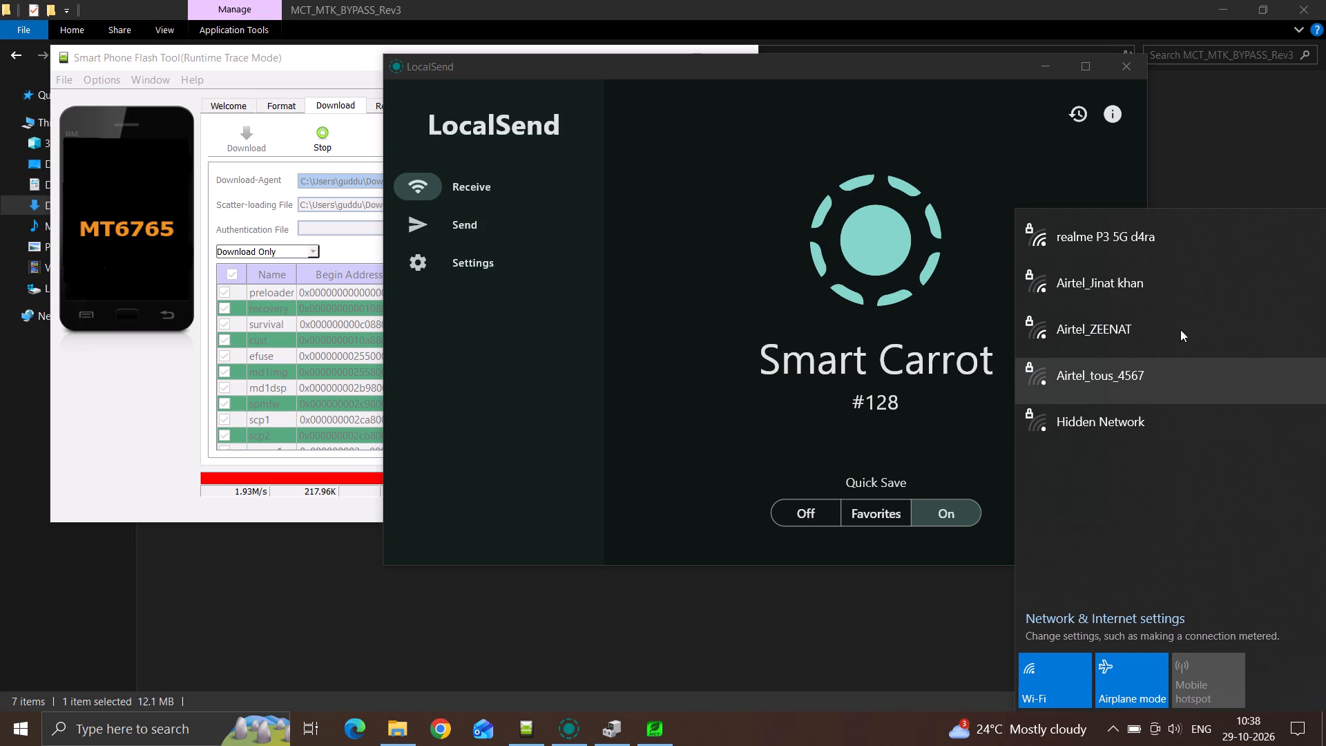
{"action": "left_click", "coordinate": [1309, 723]}
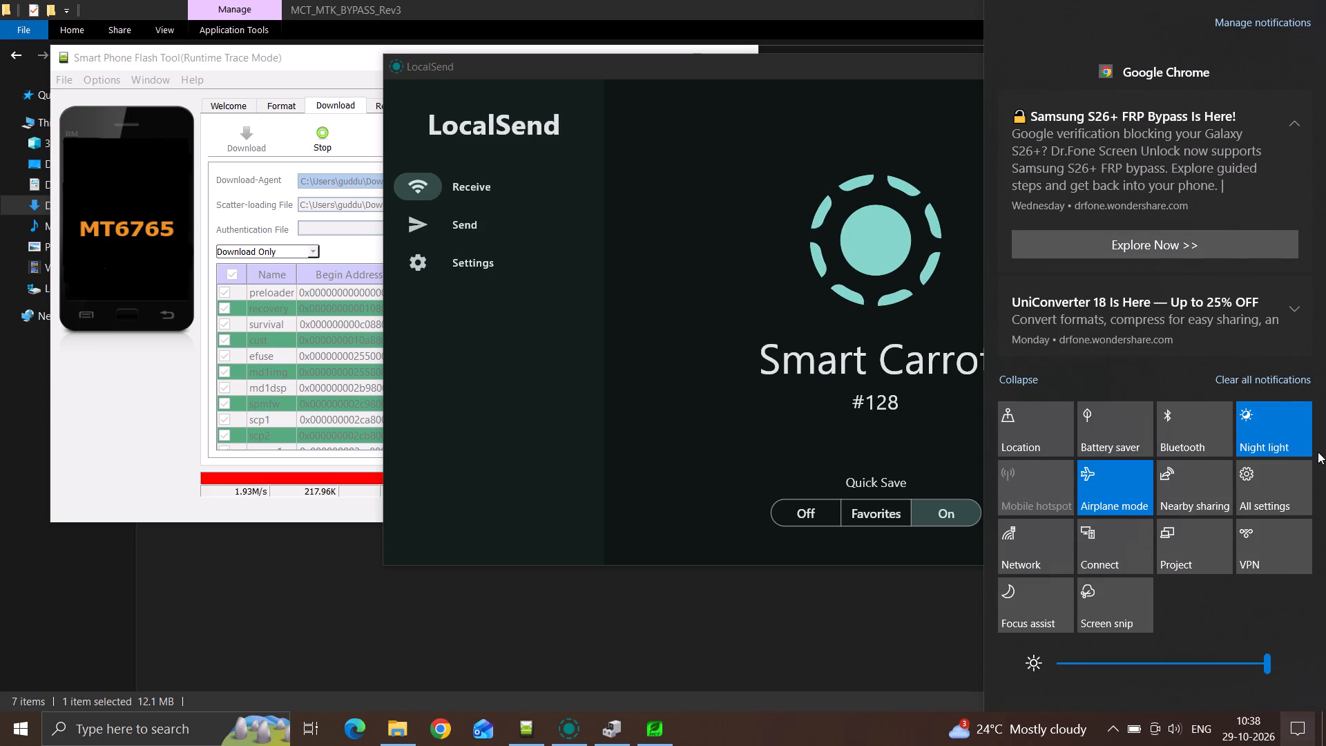
Dismiss the Samsung S26+ FRP Bypass notification and open the network list to check the Wi-Fi connection for the LocalSend transfer.
{"action": "left_click", "coordinate": [1296, 108]}
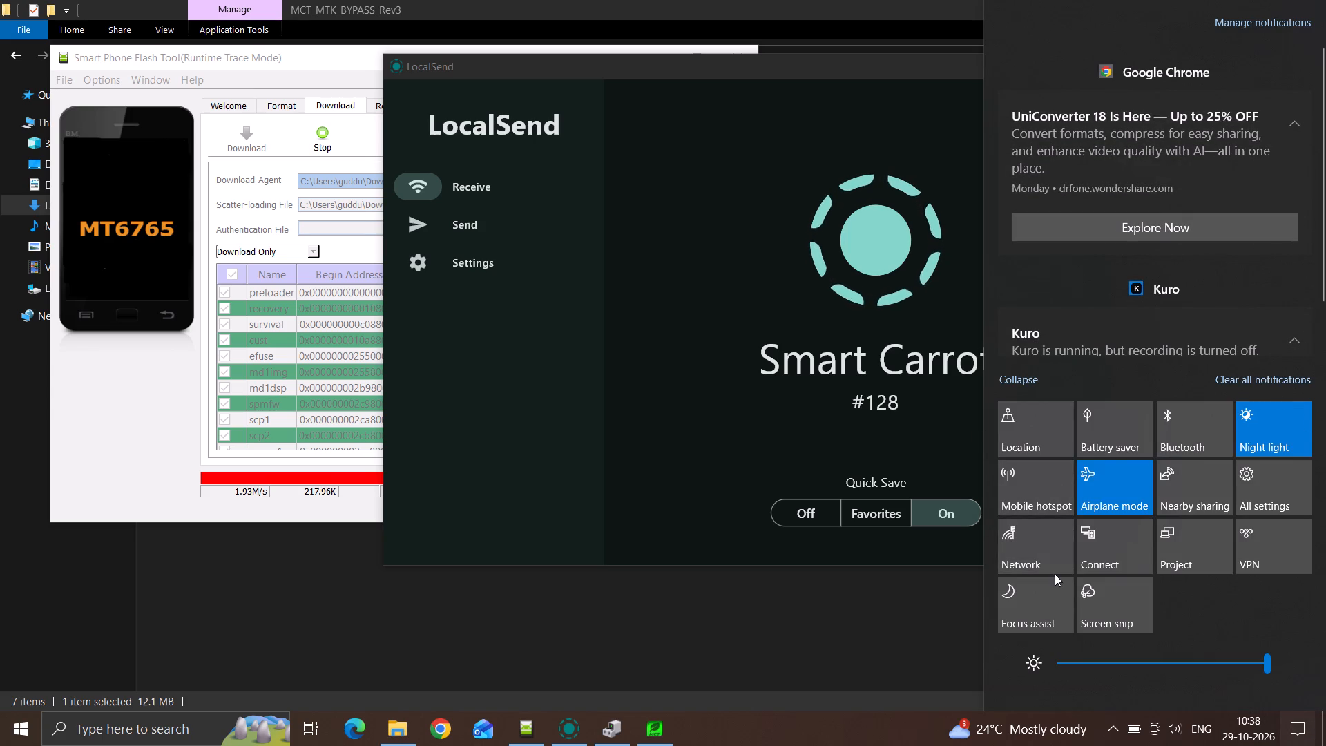
{"action": "left_click", "coordinate": [1024, 523]}
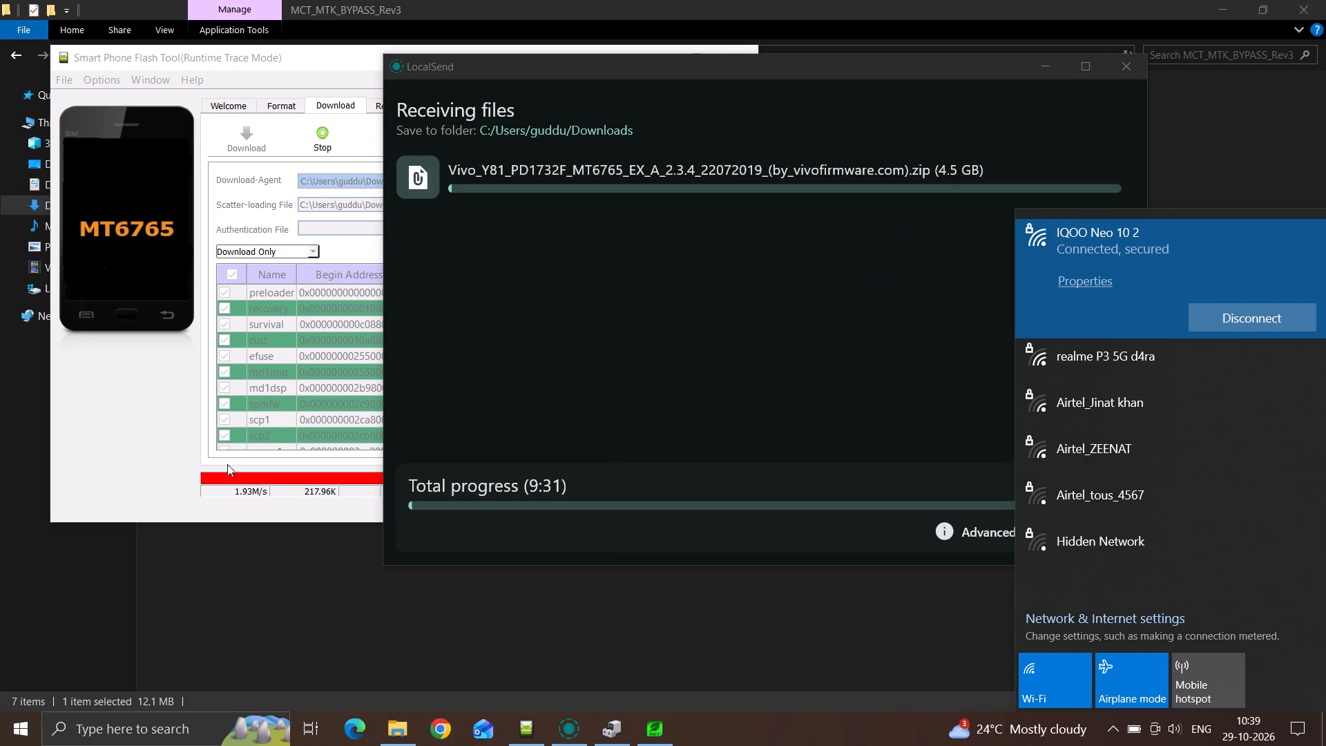
Switch back to Smart Phone Flash Tool to check the progress of the firmware download to the phone.
{"action": "left_click", "coordinate": [260, 70]}
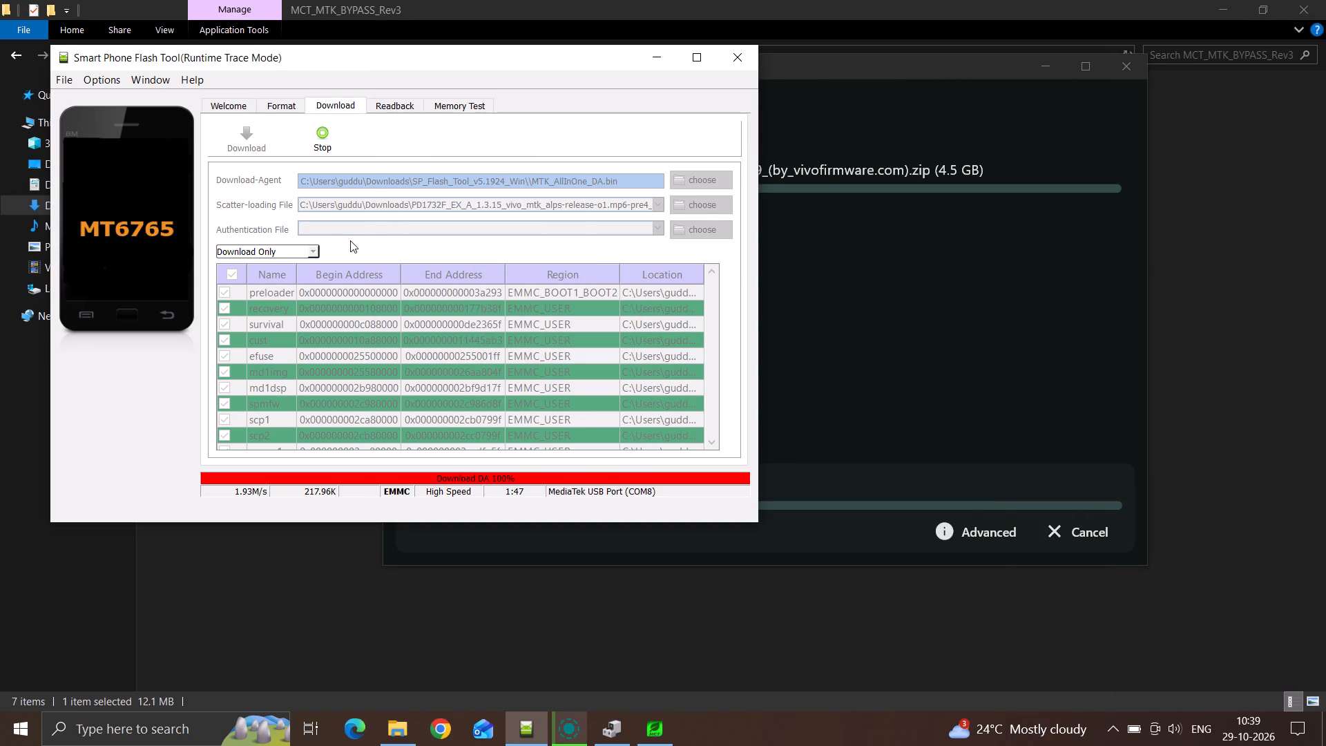
Switch to SP Flash Tool and stop the running download.
{"action": "left_click", "coordinate": [328, 141]}
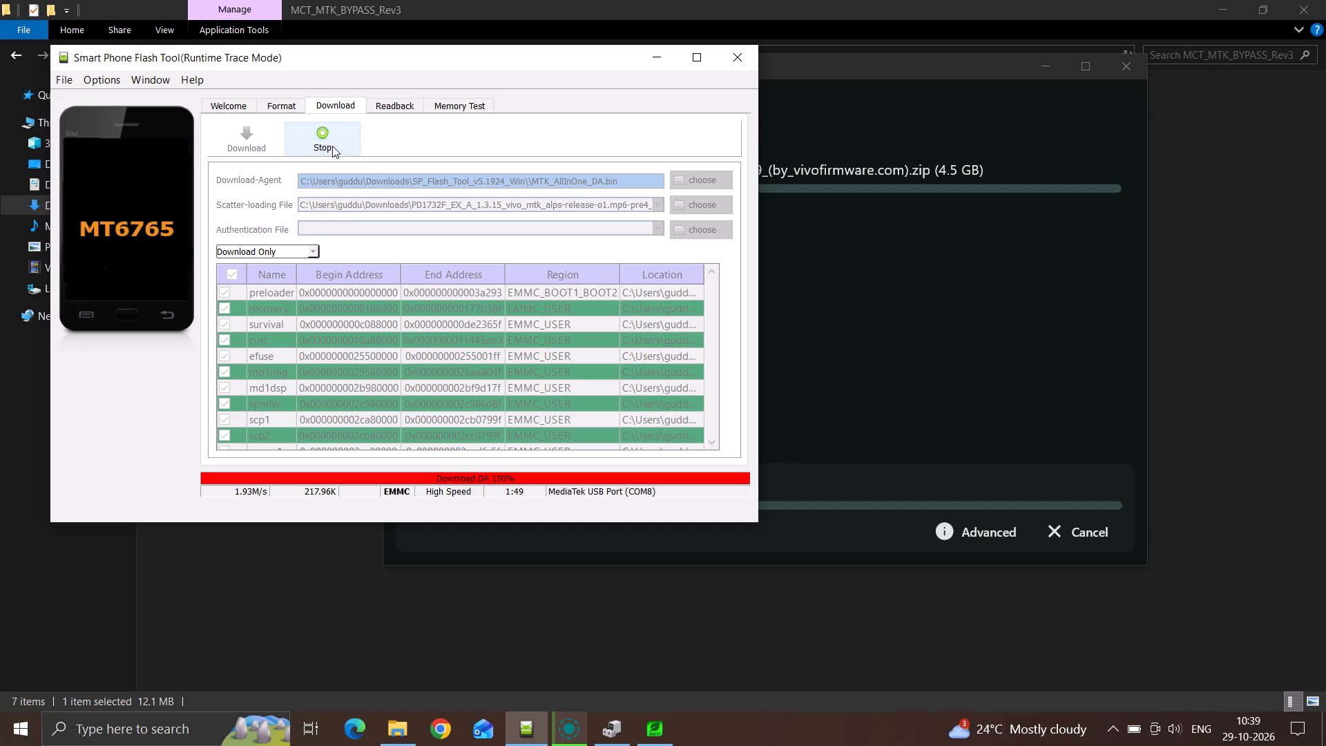
{"action": "left_click", "coordinate": [332, 146]}
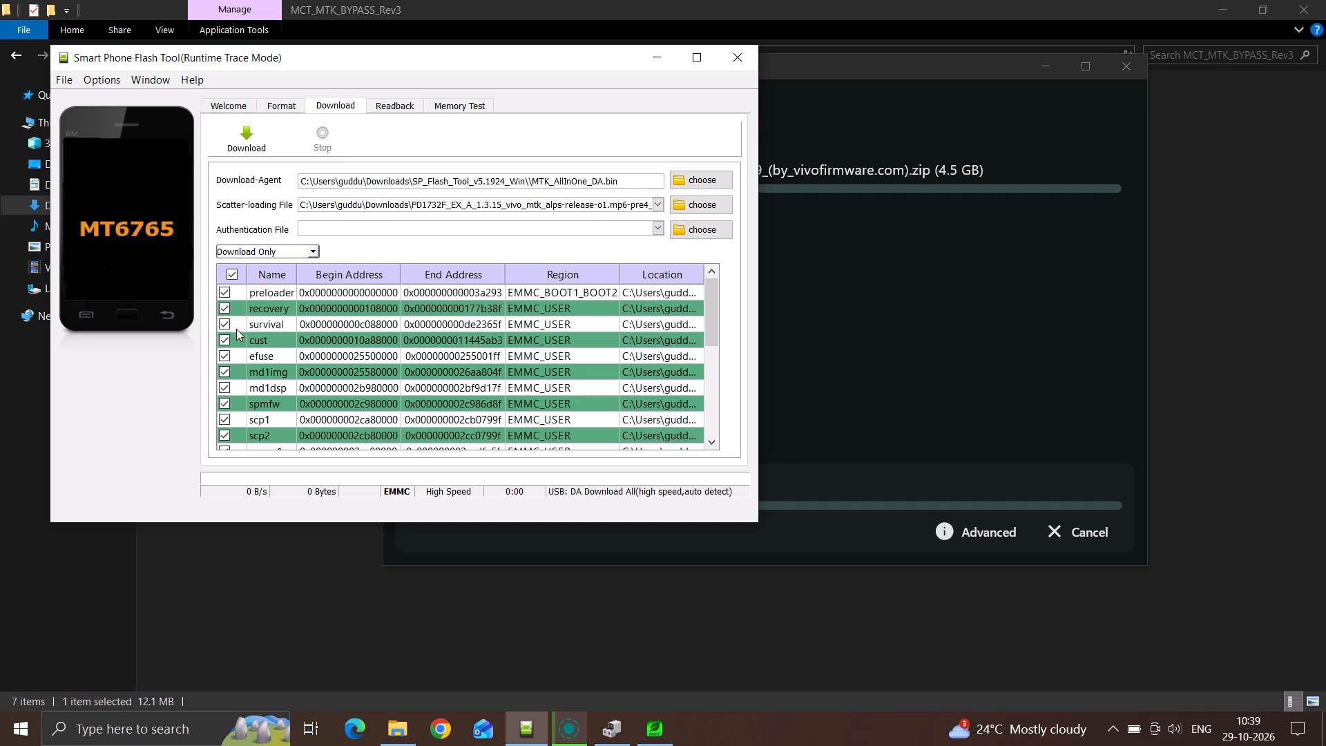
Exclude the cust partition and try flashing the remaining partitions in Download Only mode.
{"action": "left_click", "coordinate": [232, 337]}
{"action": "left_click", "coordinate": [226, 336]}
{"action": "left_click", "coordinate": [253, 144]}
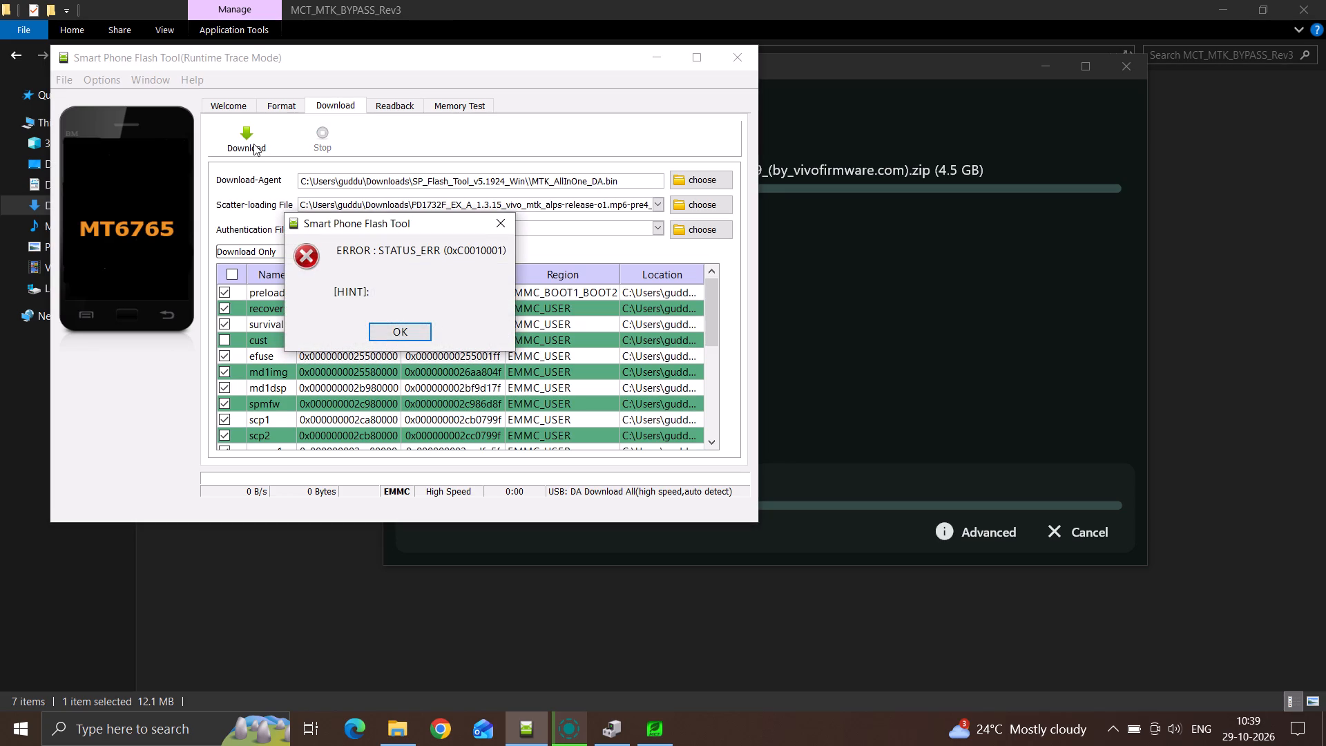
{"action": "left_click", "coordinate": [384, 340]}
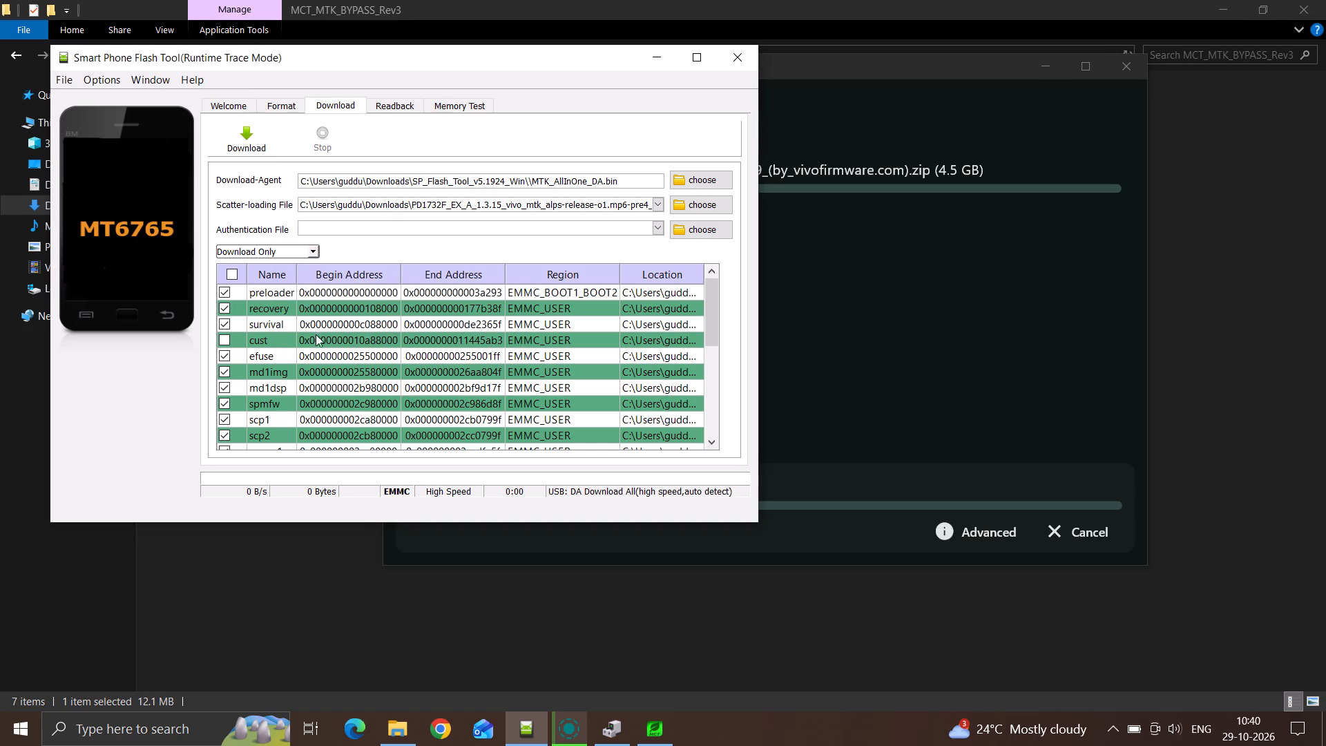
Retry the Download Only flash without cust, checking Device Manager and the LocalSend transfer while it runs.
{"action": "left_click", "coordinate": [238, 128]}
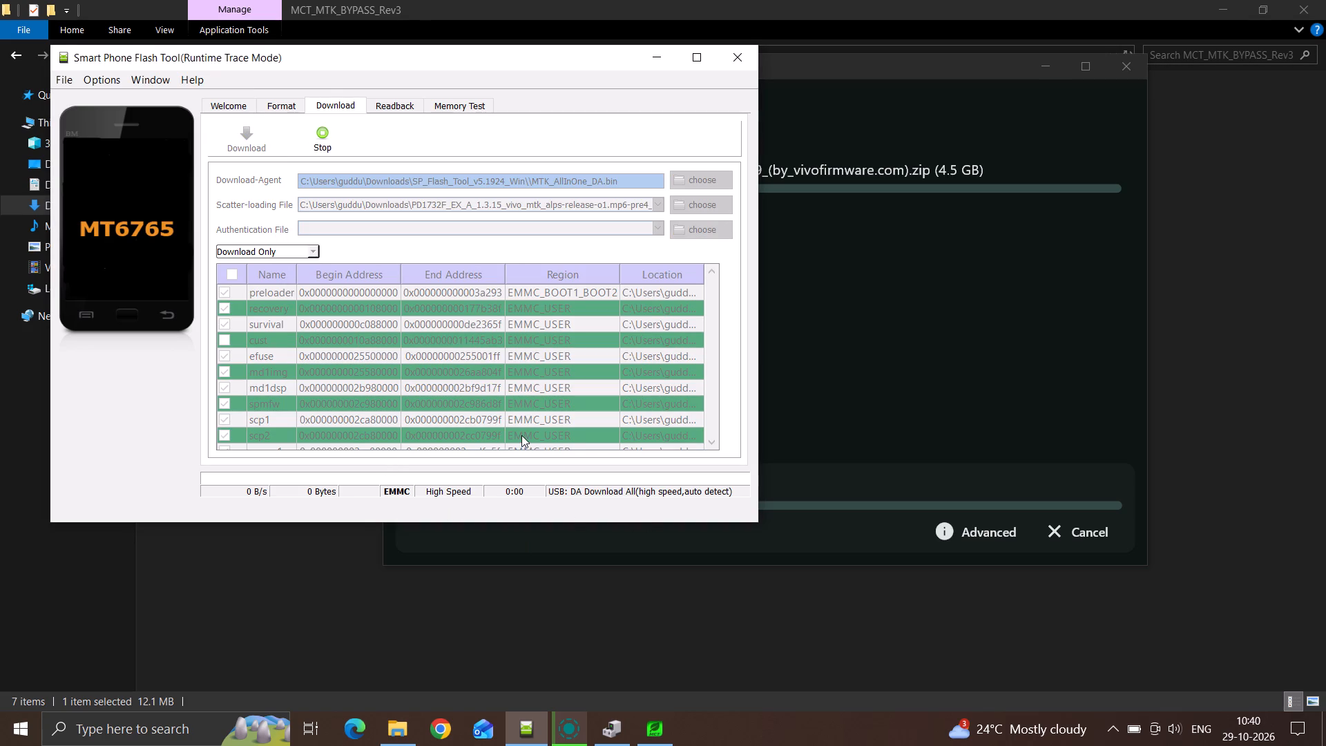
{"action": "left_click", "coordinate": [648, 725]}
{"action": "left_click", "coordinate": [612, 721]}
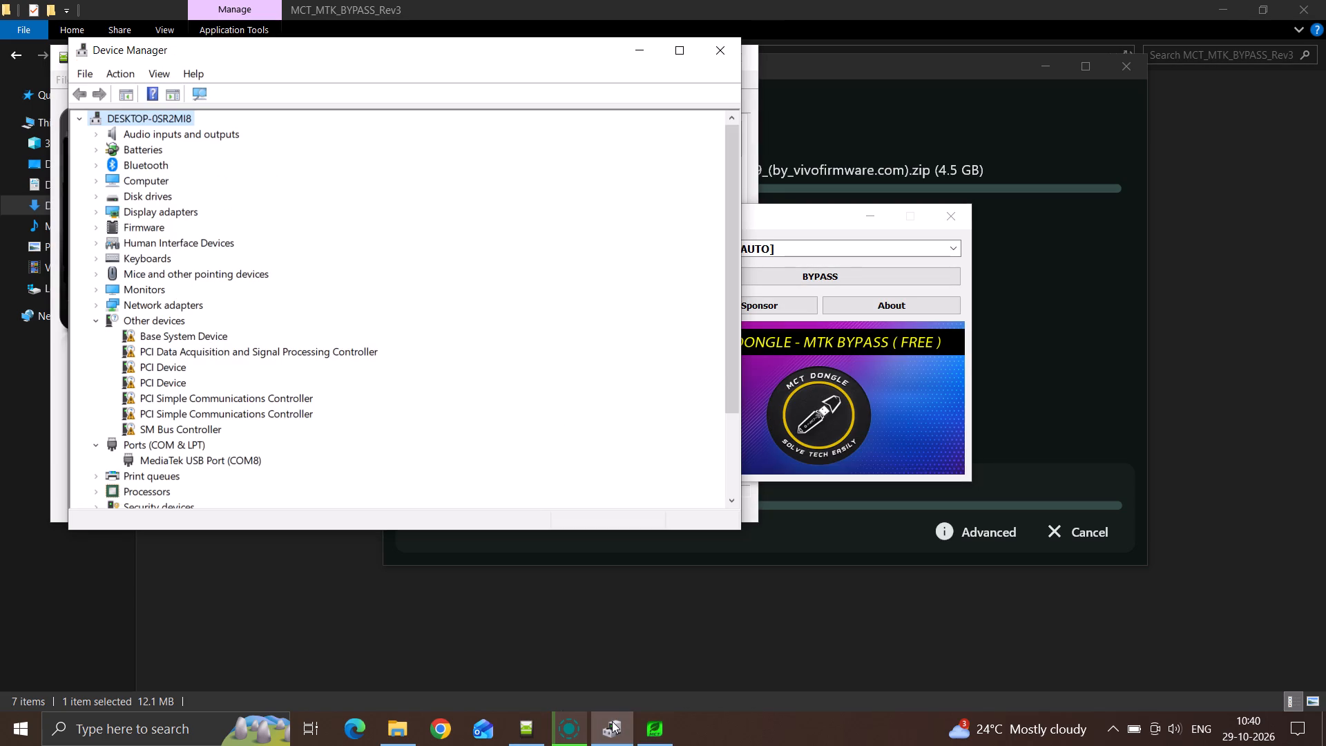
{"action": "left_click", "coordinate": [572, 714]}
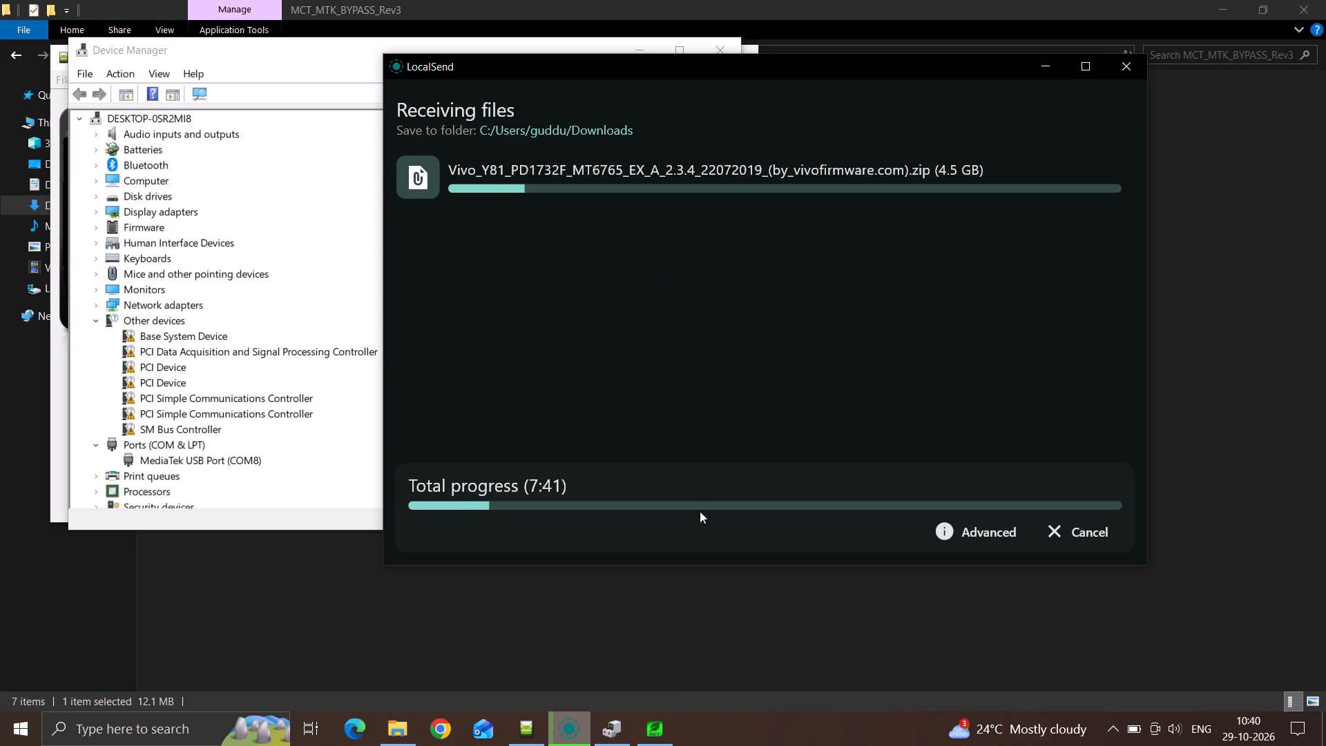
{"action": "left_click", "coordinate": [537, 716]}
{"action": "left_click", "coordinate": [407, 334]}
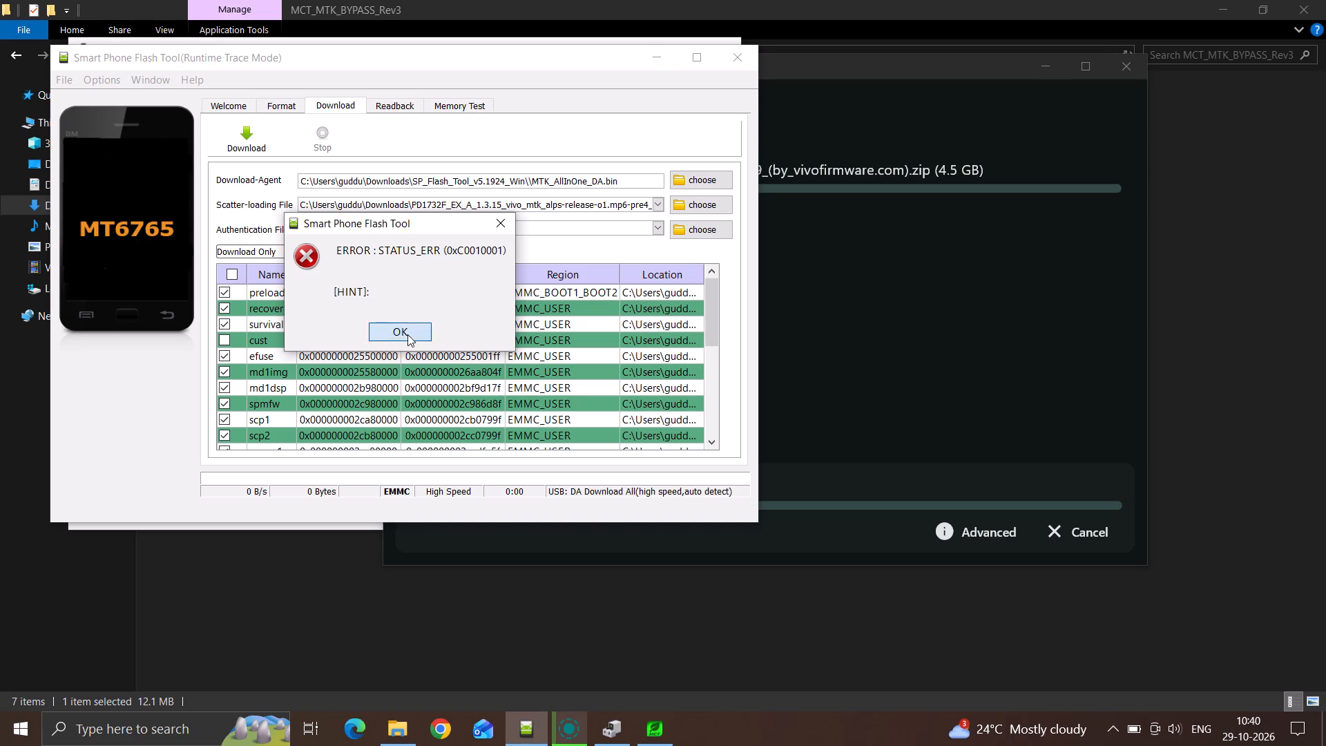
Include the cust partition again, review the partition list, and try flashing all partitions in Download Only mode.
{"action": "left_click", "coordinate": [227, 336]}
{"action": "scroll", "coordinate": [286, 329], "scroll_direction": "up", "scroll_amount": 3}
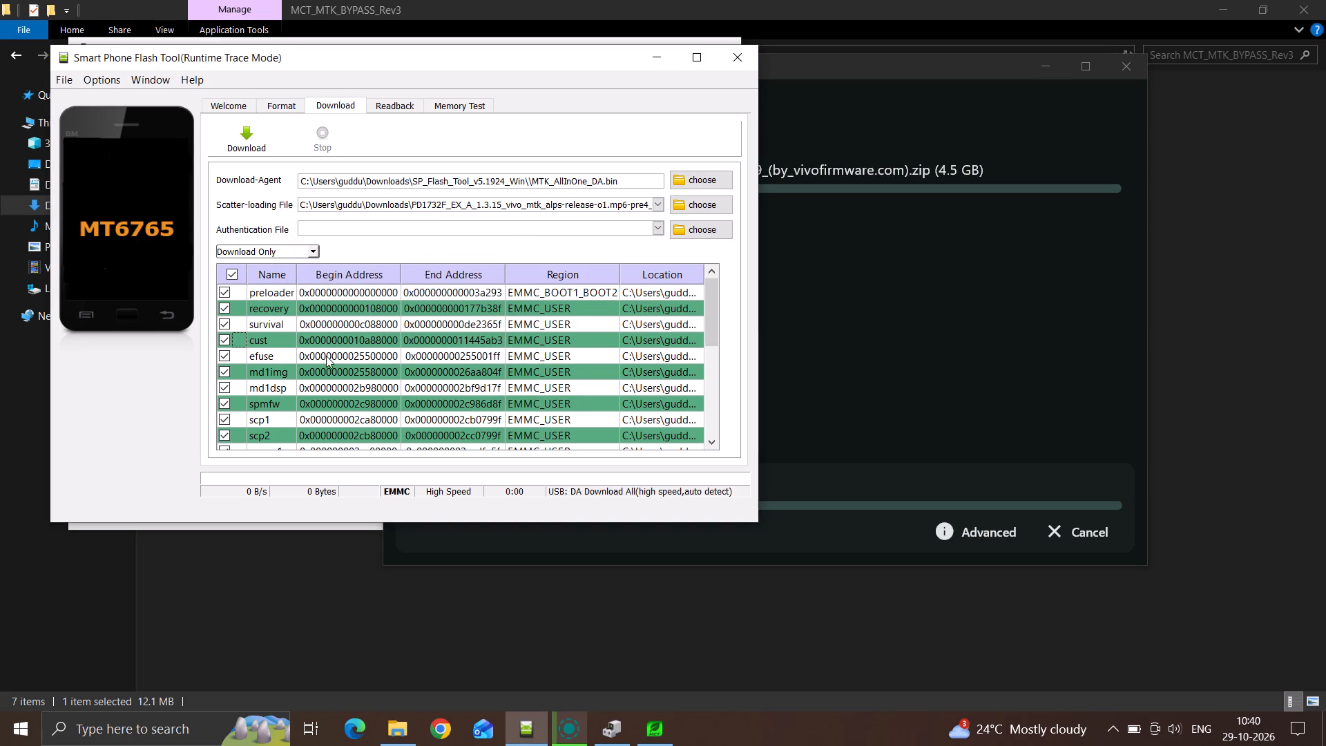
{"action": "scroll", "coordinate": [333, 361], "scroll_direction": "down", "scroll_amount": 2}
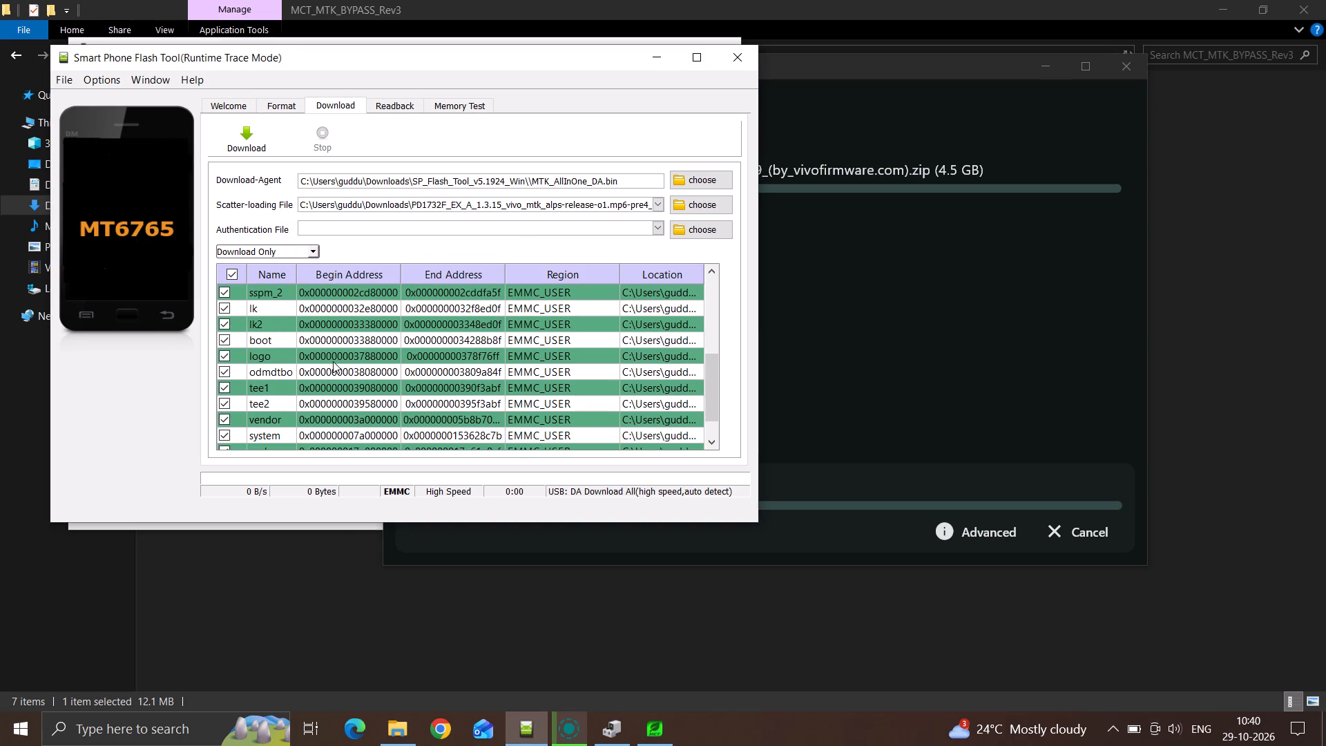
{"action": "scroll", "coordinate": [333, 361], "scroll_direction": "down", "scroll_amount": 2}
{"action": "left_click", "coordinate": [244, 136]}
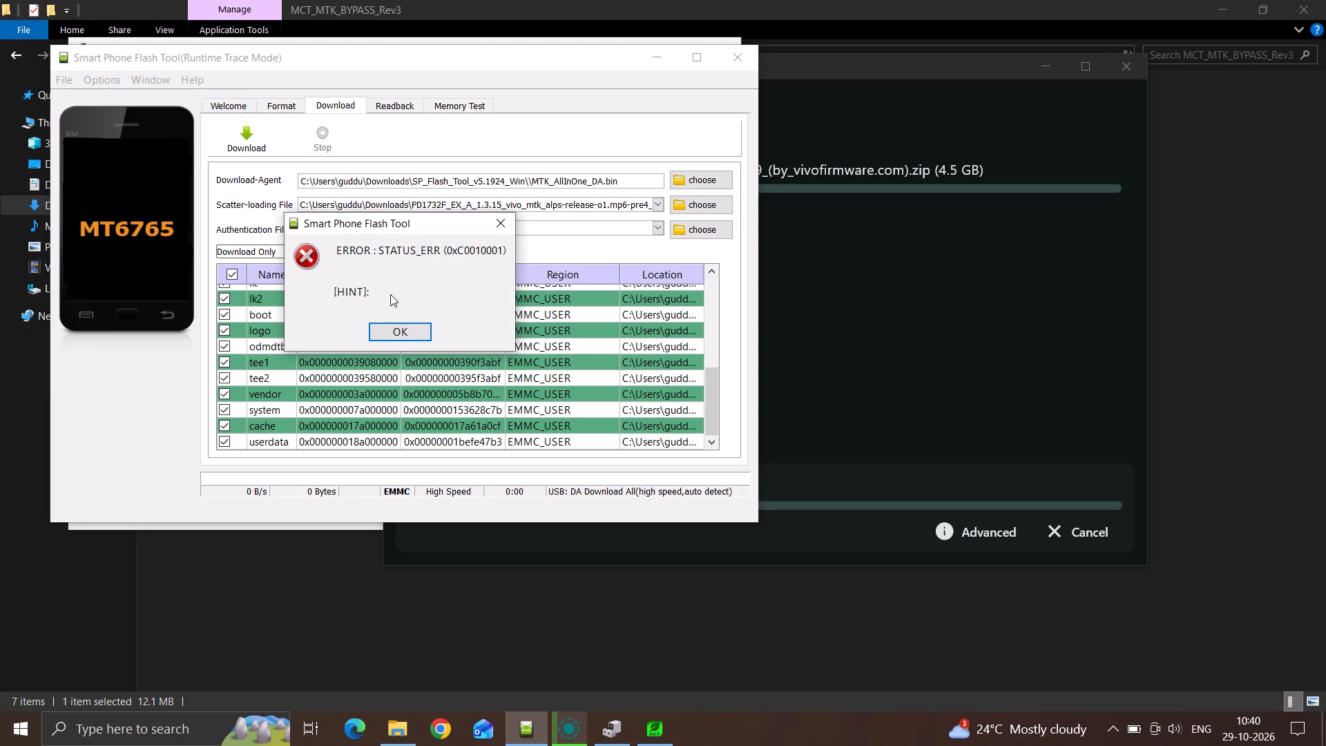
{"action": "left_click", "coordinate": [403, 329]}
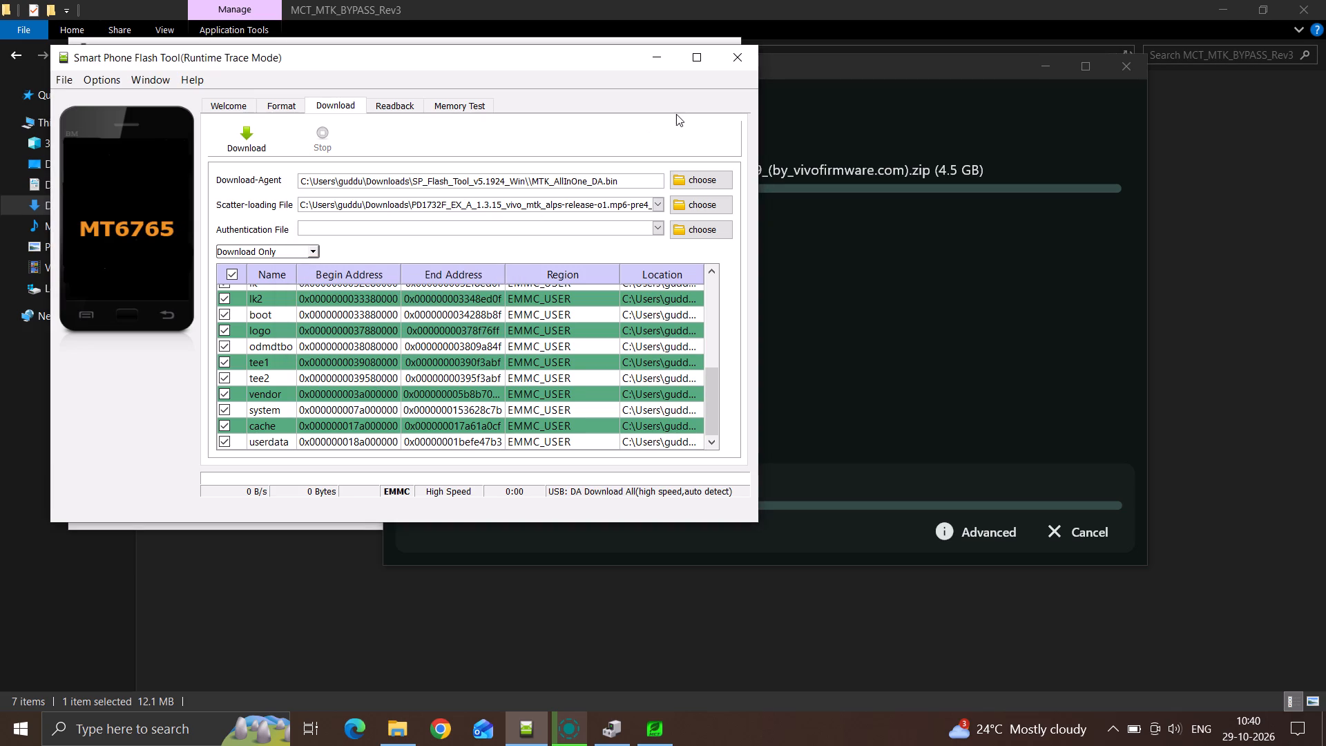
Close SP Flash Tool.
{"action": "left_click", "coordinate": [739, 59]}
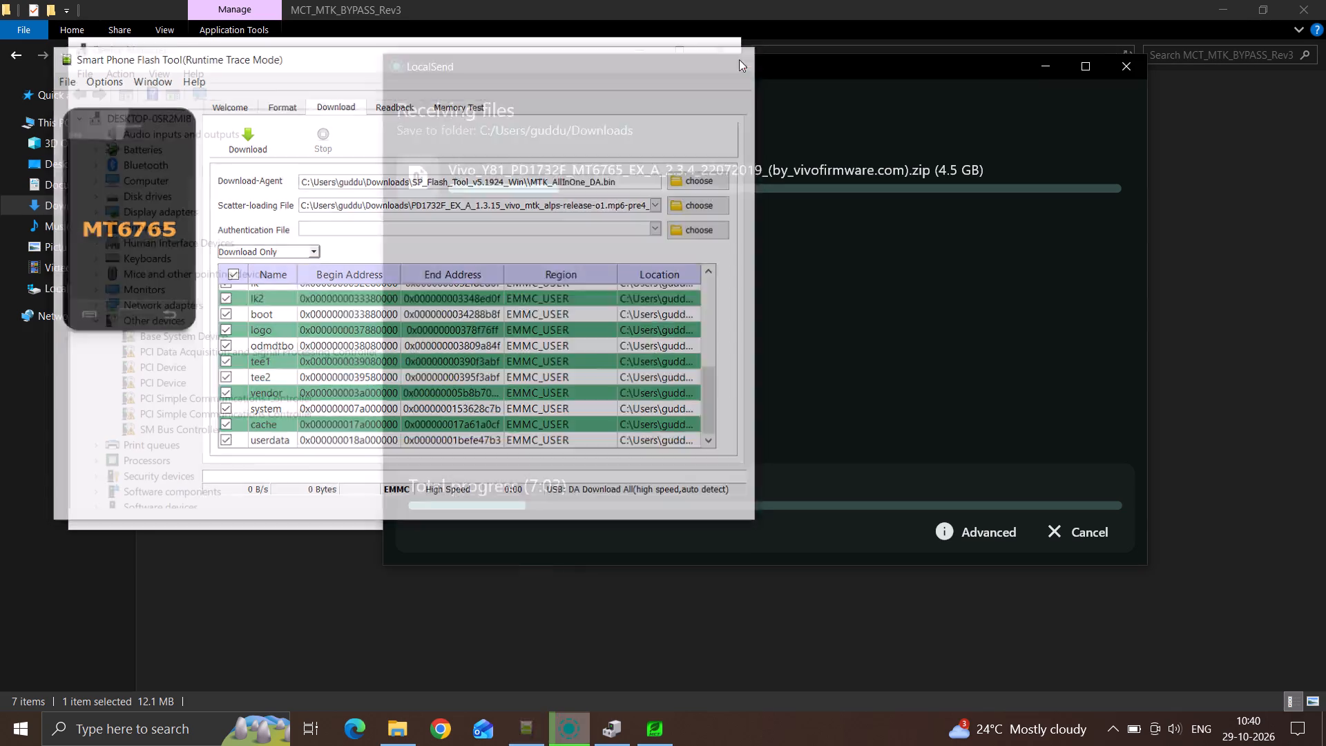
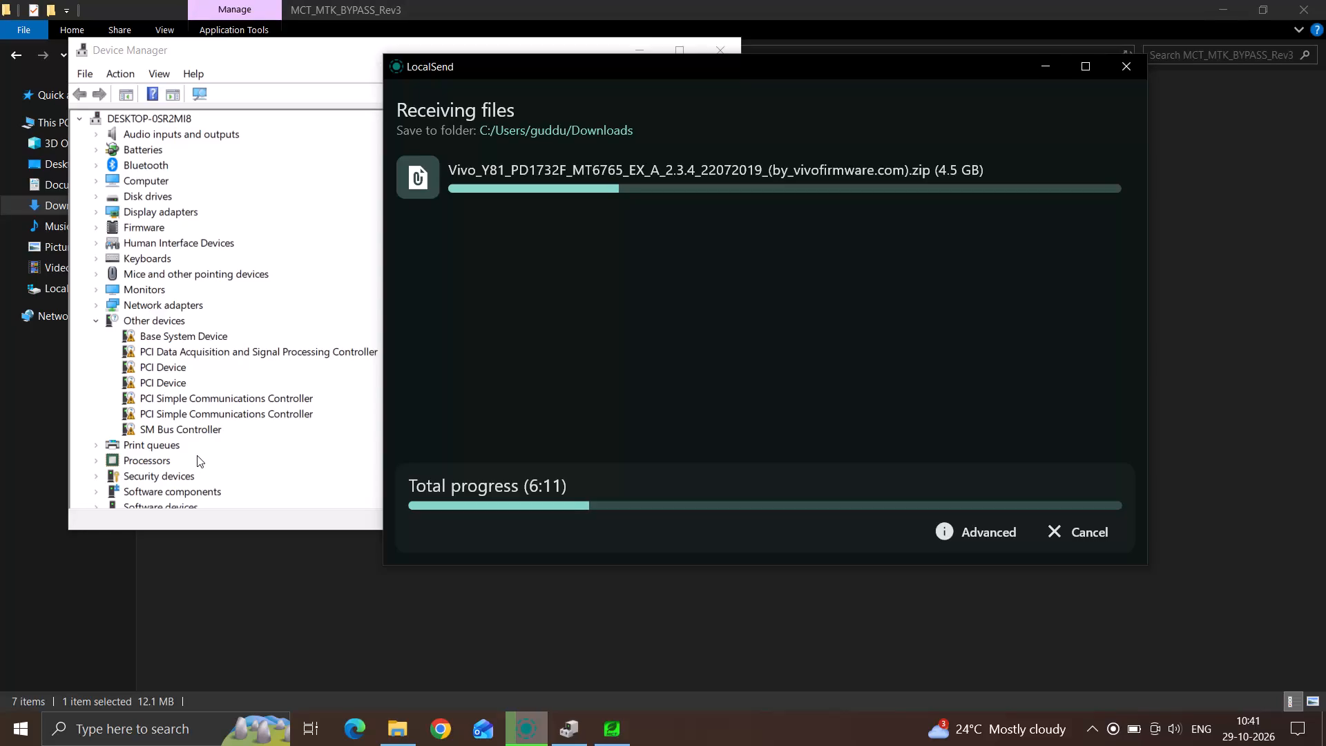
Delete the PD1732F_EX_A_1.3.15 firmware folder from Downloads in File Explorer.
{"action": "left_click", "coordinate": [396, 720]}
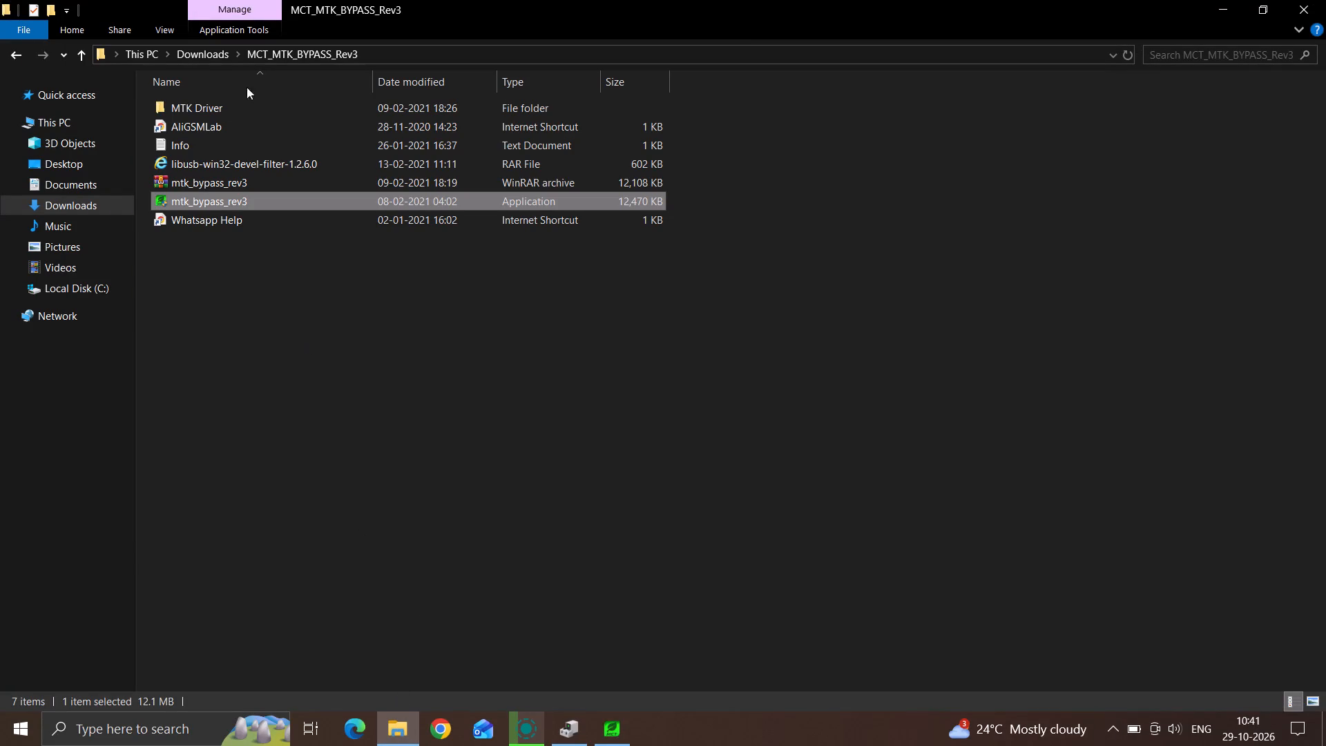
{"action": "left_click", "coordinate": [224, 61]}
{"action": "scroll", "coordinate": [299, 535], "scroll_direction": "down", "scroll_amount": 3}
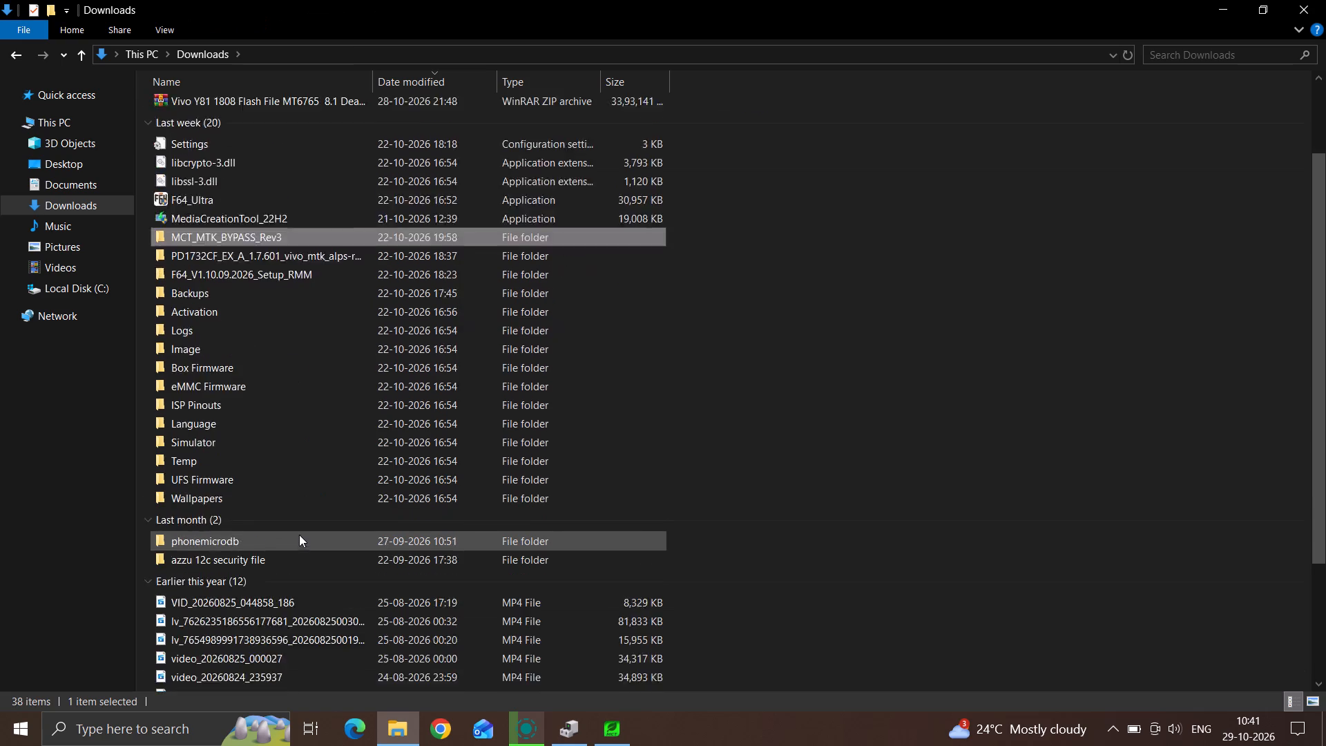
{"action": "scroll", "coordinate": [299, 535], "scroll_direction": "down", "scroll_amount": 10}
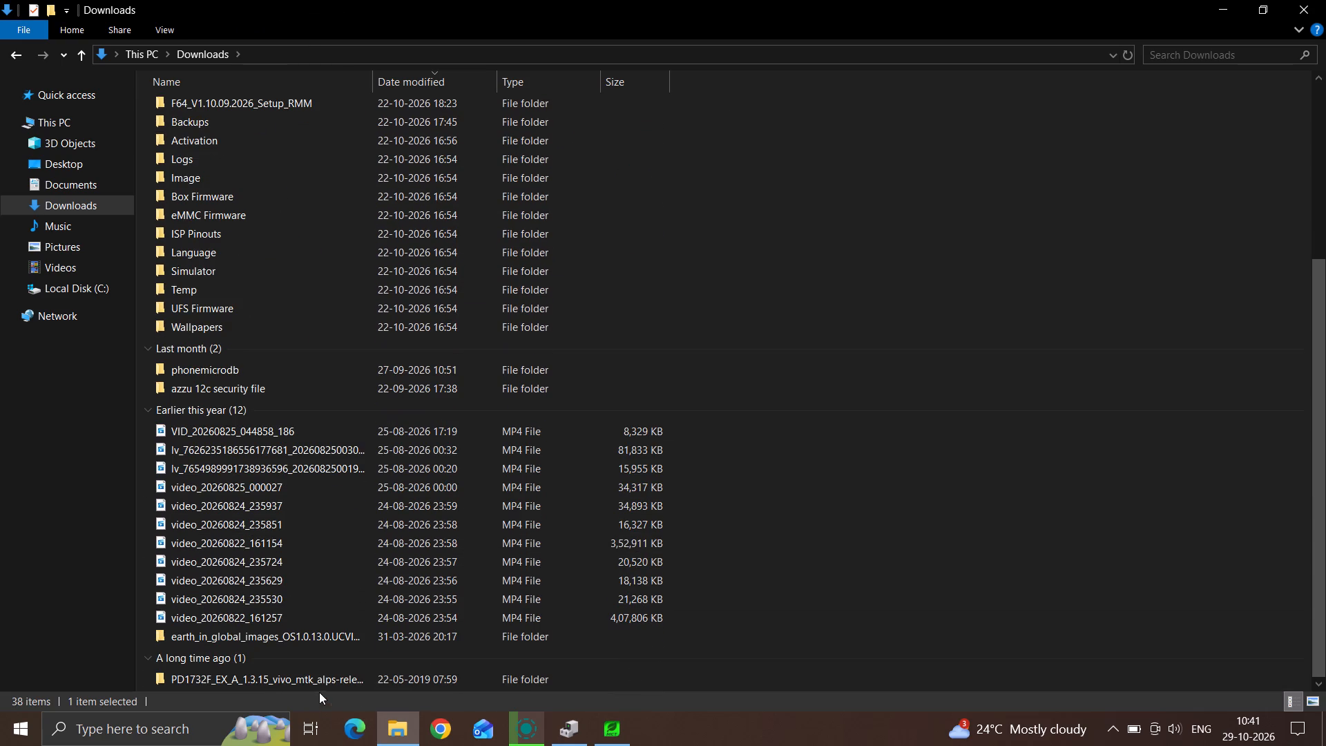
{"action": "right_click", "coordinate": [266, 686]}
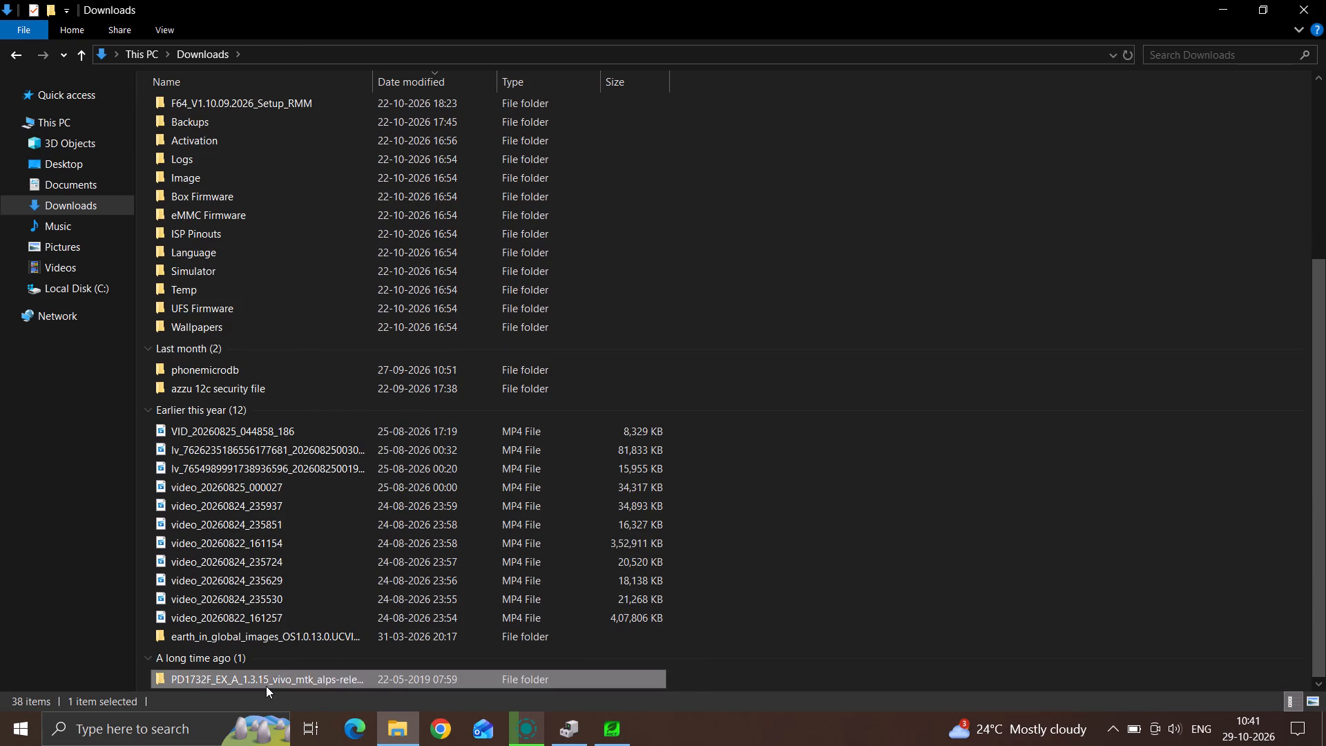
{"action": "left_click", "coordinate": [317, 633]}
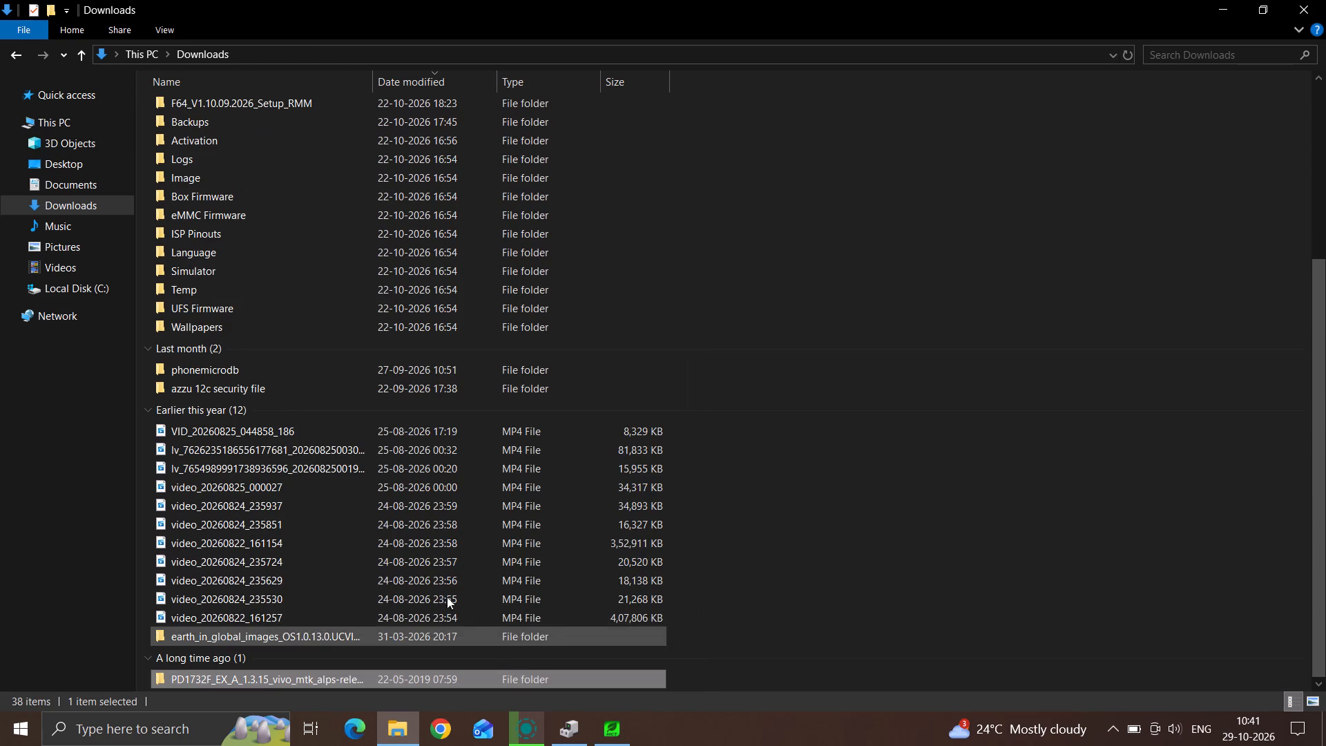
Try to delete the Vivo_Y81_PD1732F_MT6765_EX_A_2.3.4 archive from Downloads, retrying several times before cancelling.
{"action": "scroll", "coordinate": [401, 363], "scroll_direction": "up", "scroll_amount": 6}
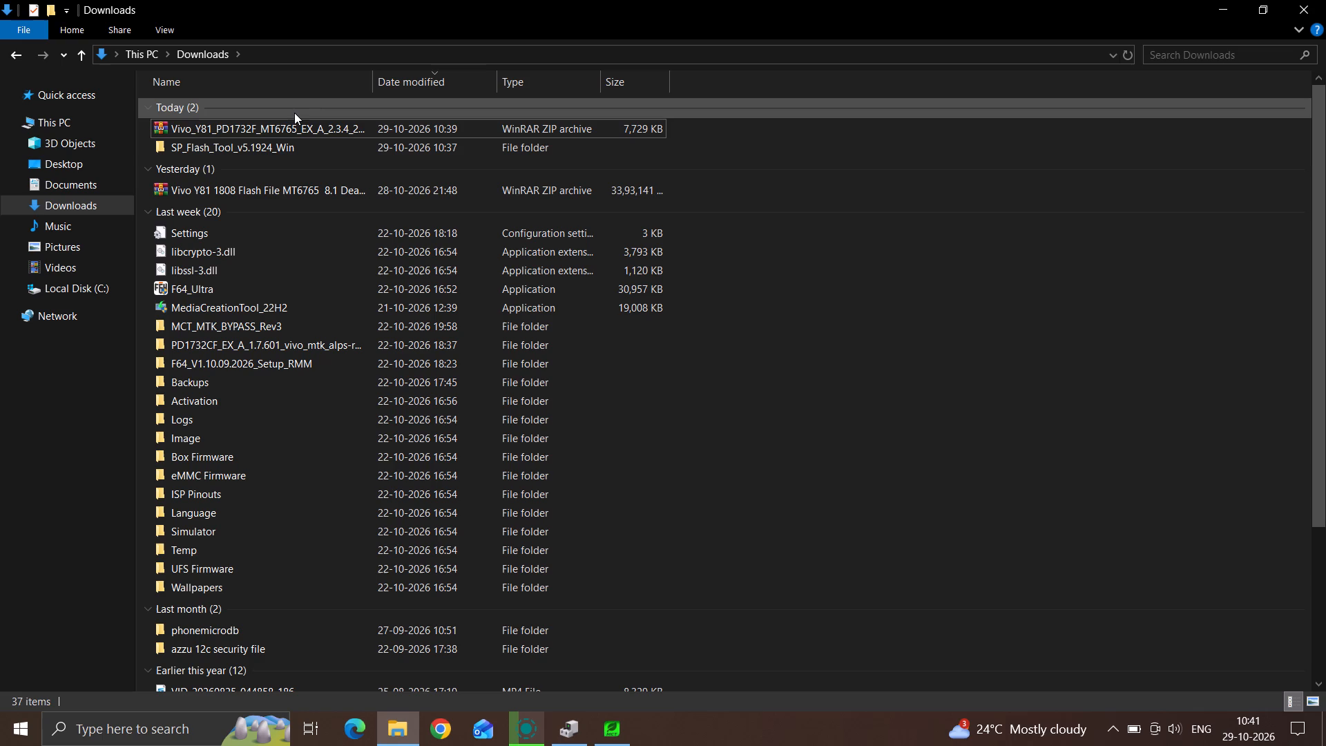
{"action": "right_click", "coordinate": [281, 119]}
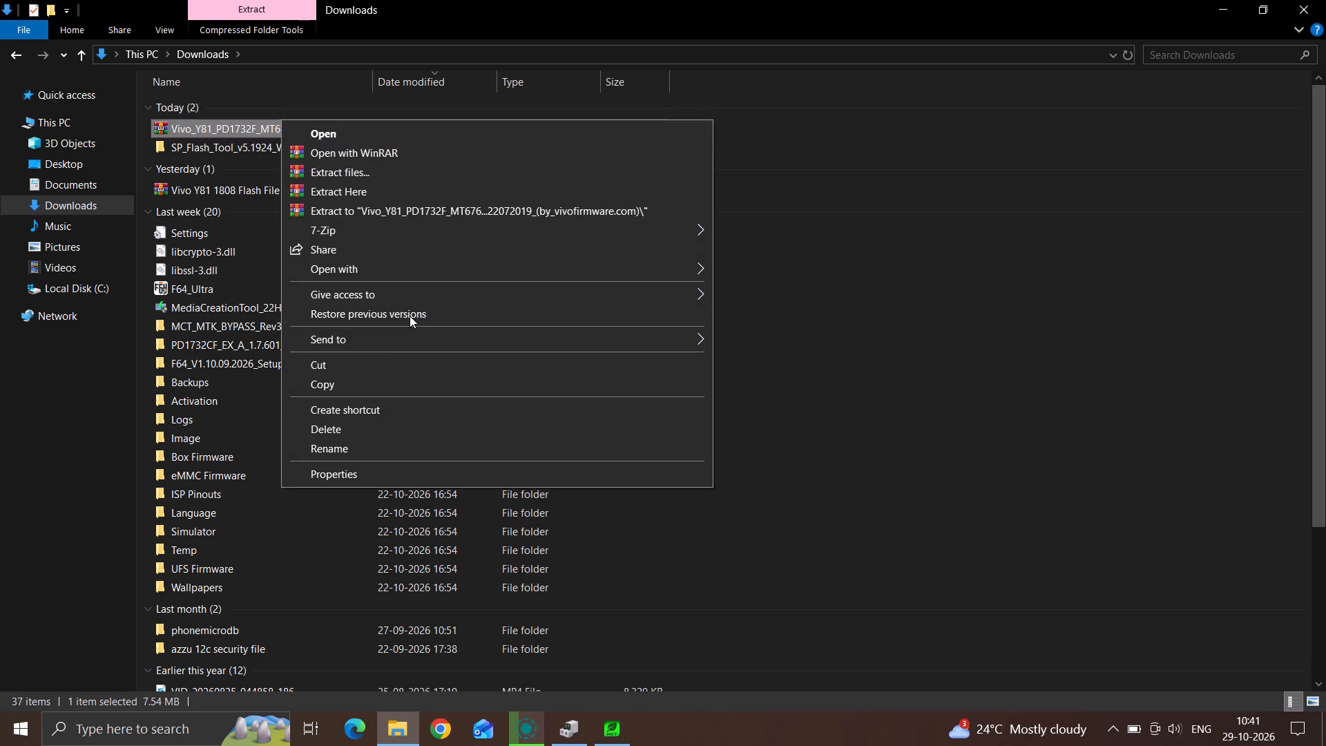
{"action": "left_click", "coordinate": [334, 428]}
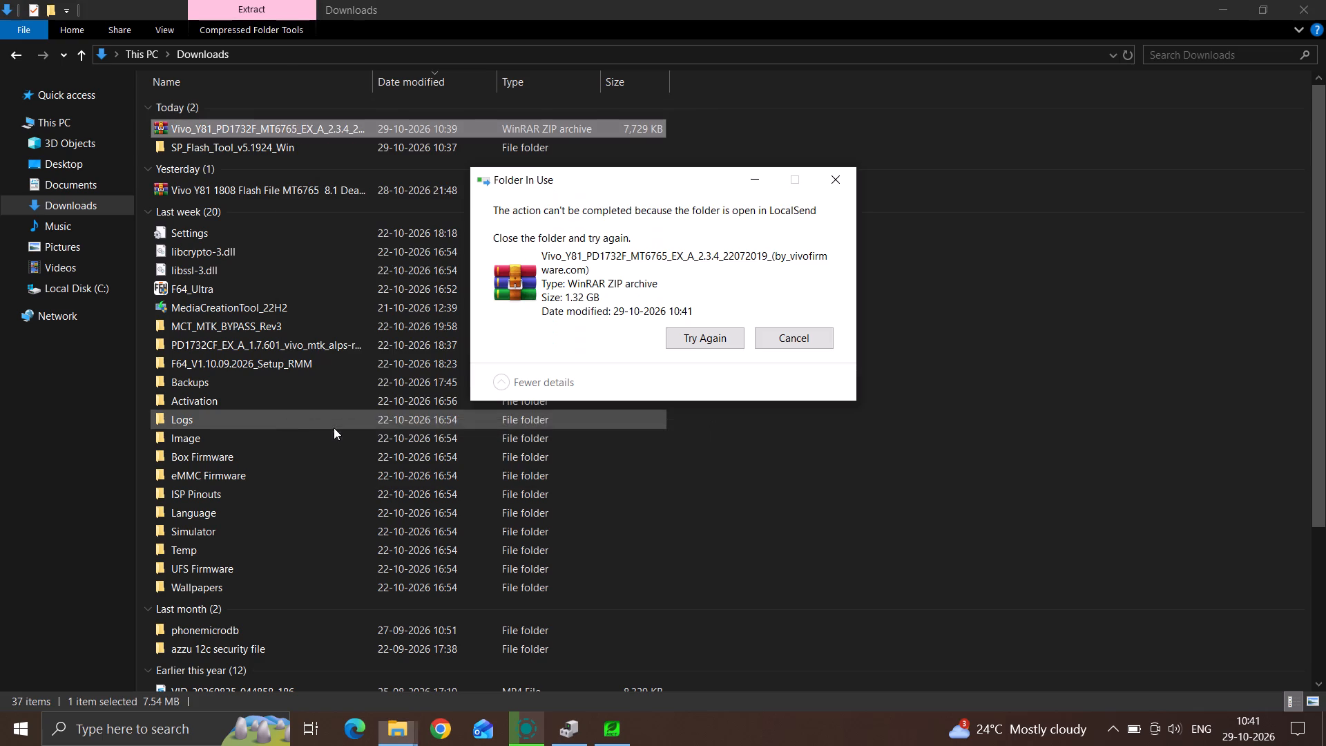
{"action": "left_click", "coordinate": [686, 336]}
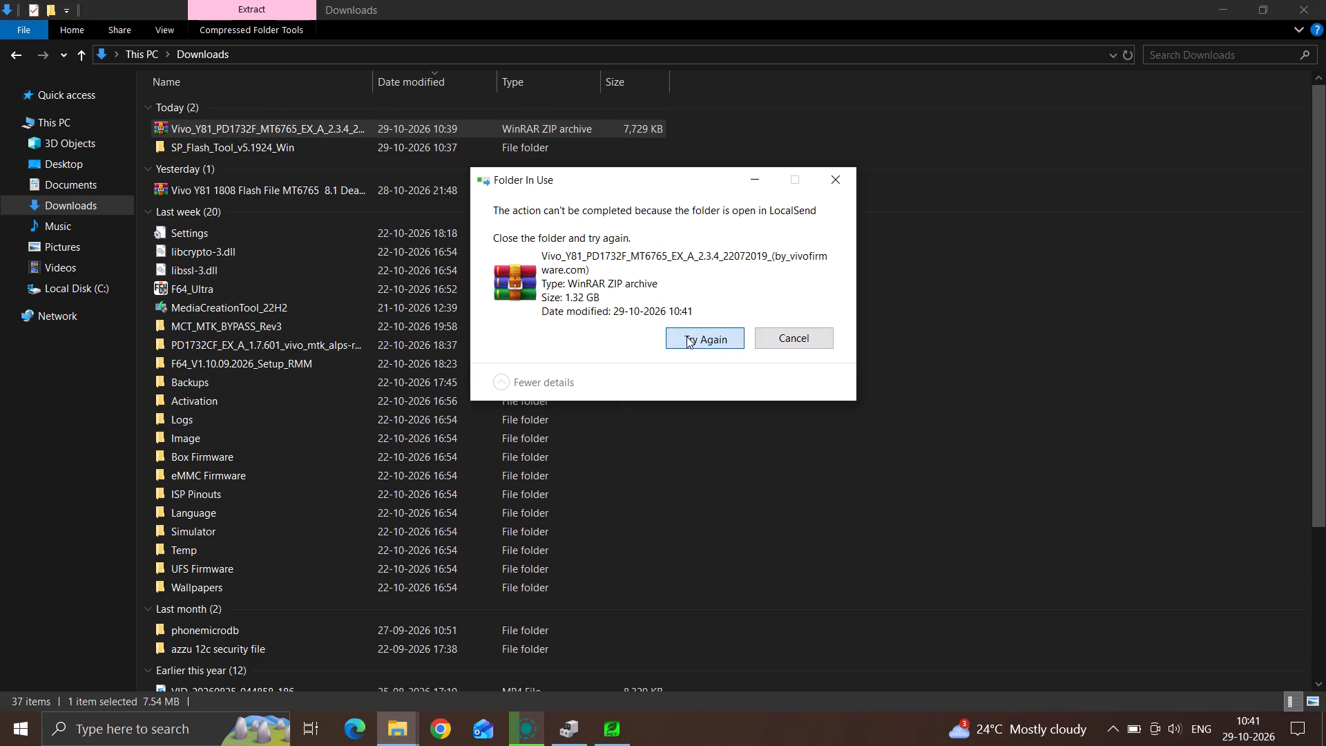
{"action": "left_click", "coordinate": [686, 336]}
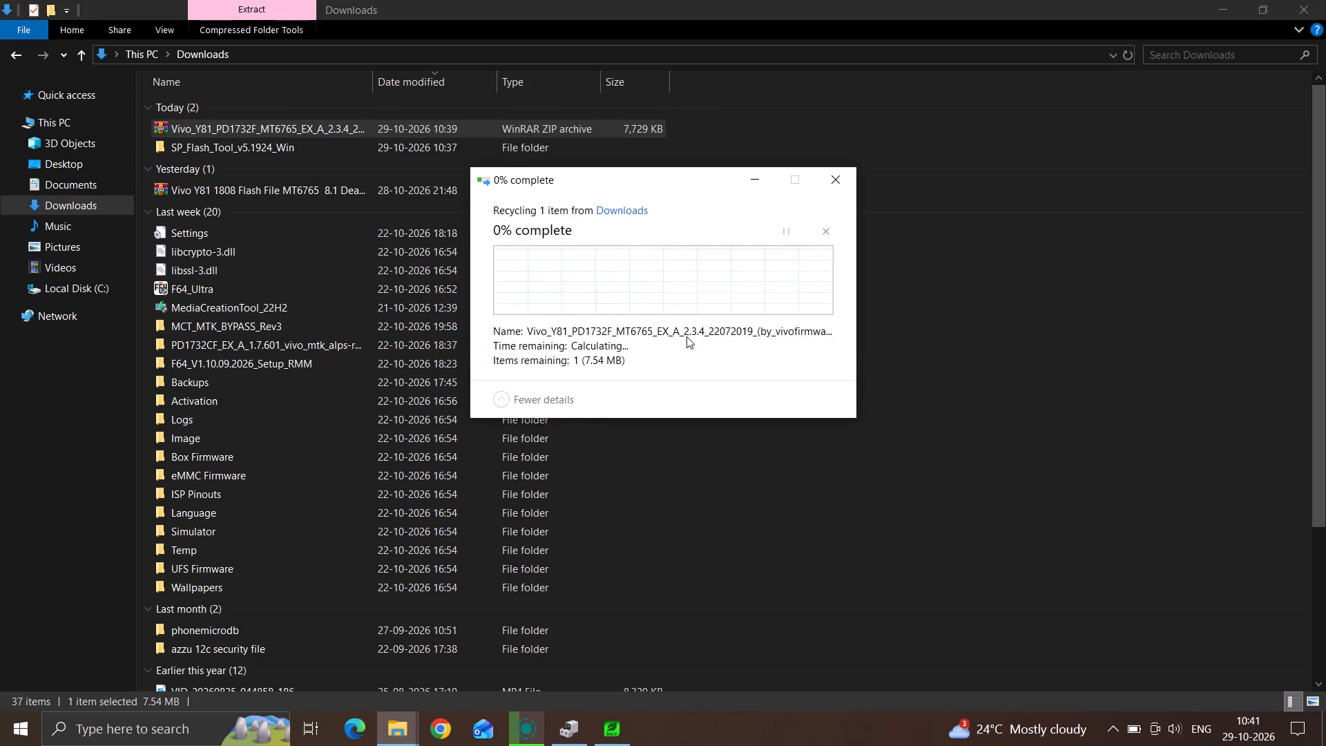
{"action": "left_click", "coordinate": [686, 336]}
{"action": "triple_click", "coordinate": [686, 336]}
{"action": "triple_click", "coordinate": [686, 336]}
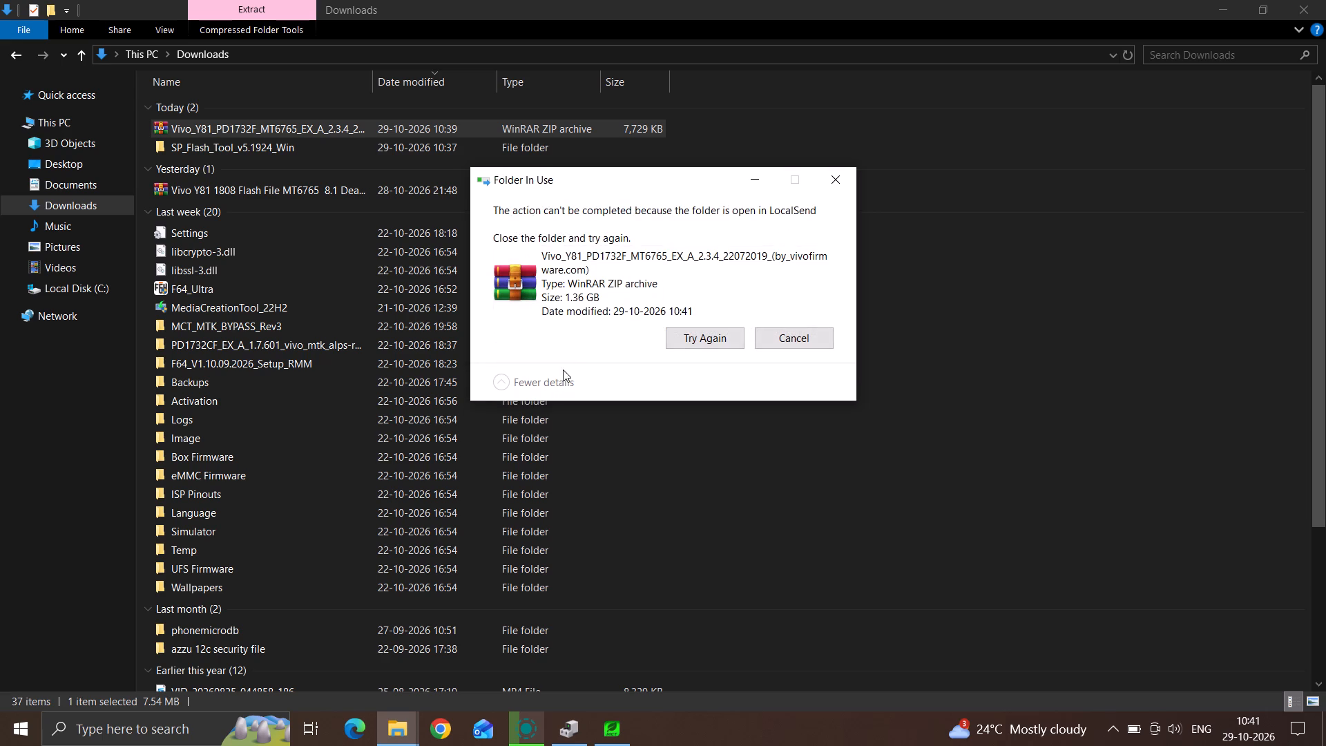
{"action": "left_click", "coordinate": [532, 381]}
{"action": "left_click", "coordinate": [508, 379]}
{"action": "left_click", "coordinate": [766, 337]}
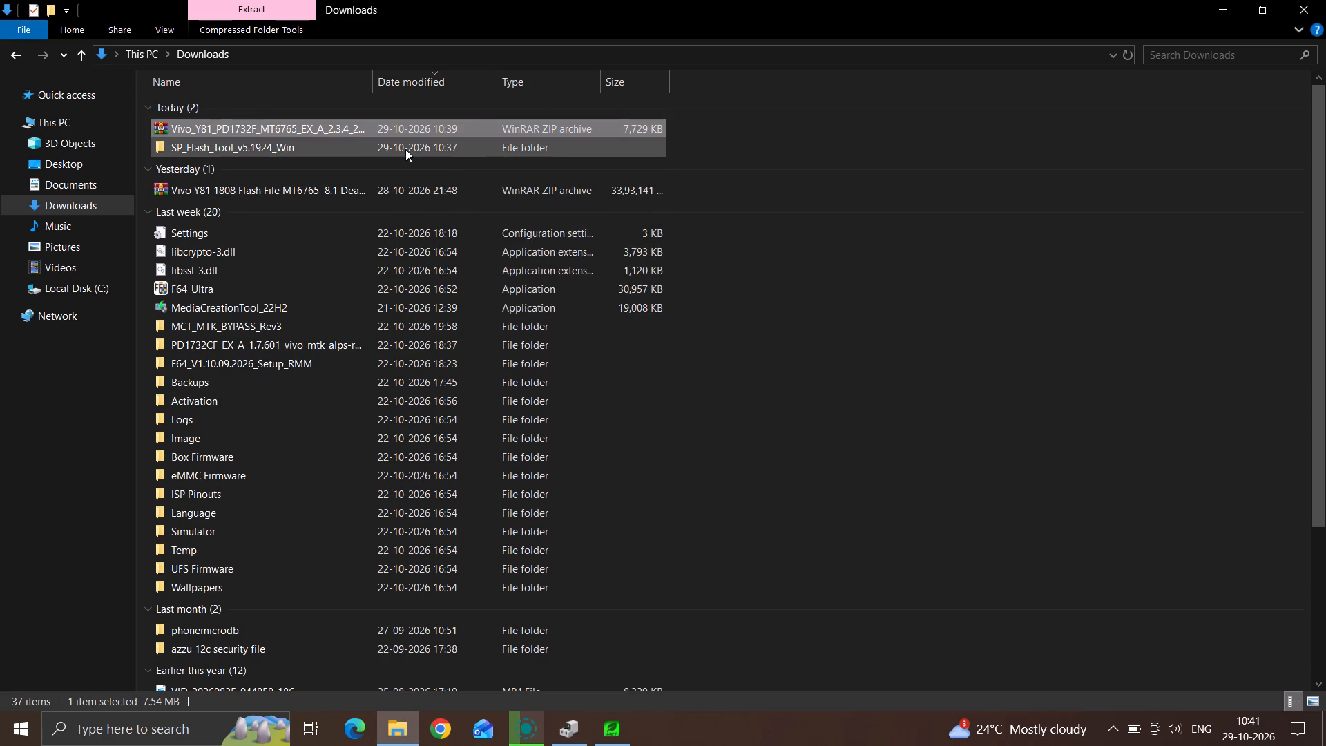
Look inside the SP_Flash_Tool_v5.1924_Win folder and review the remaining files and folders in Downloads.
{"action": "double_click", "coordinate": [405, 149]}
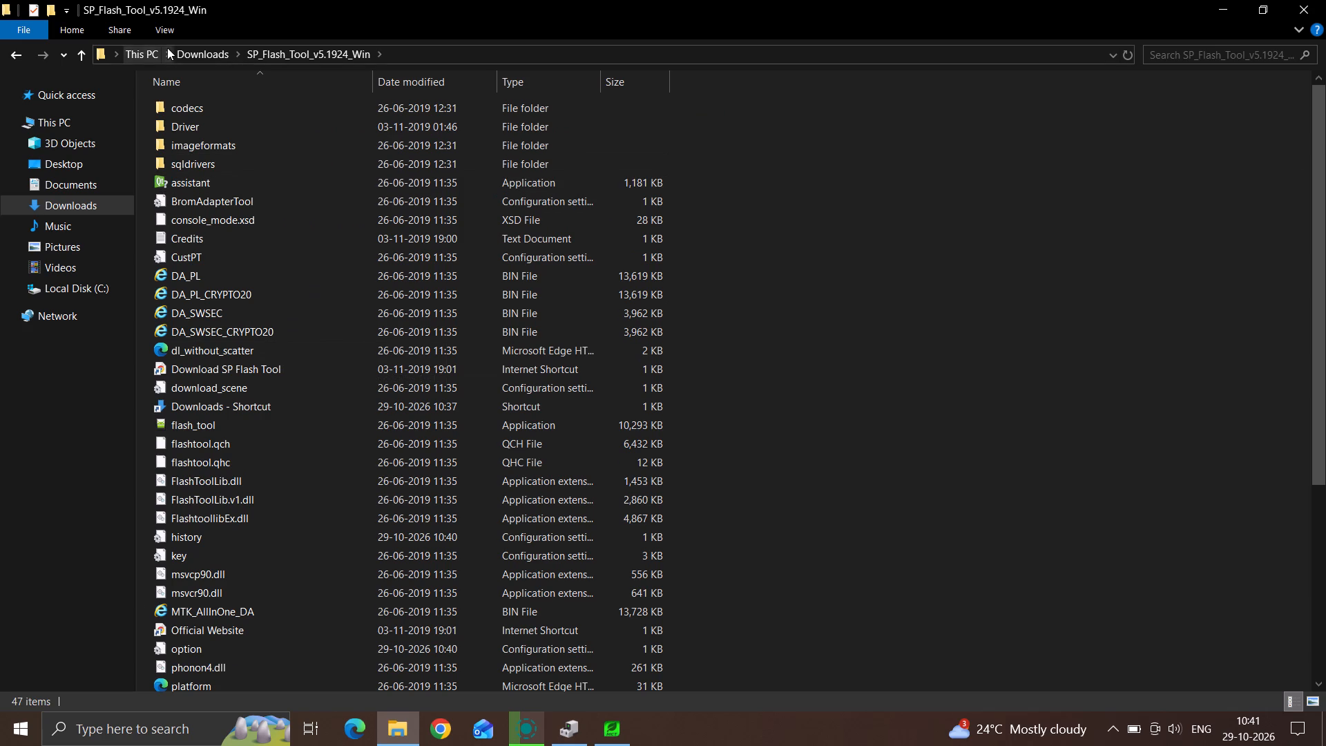
{"action": "left_click", "coordinate": [12, 48]}
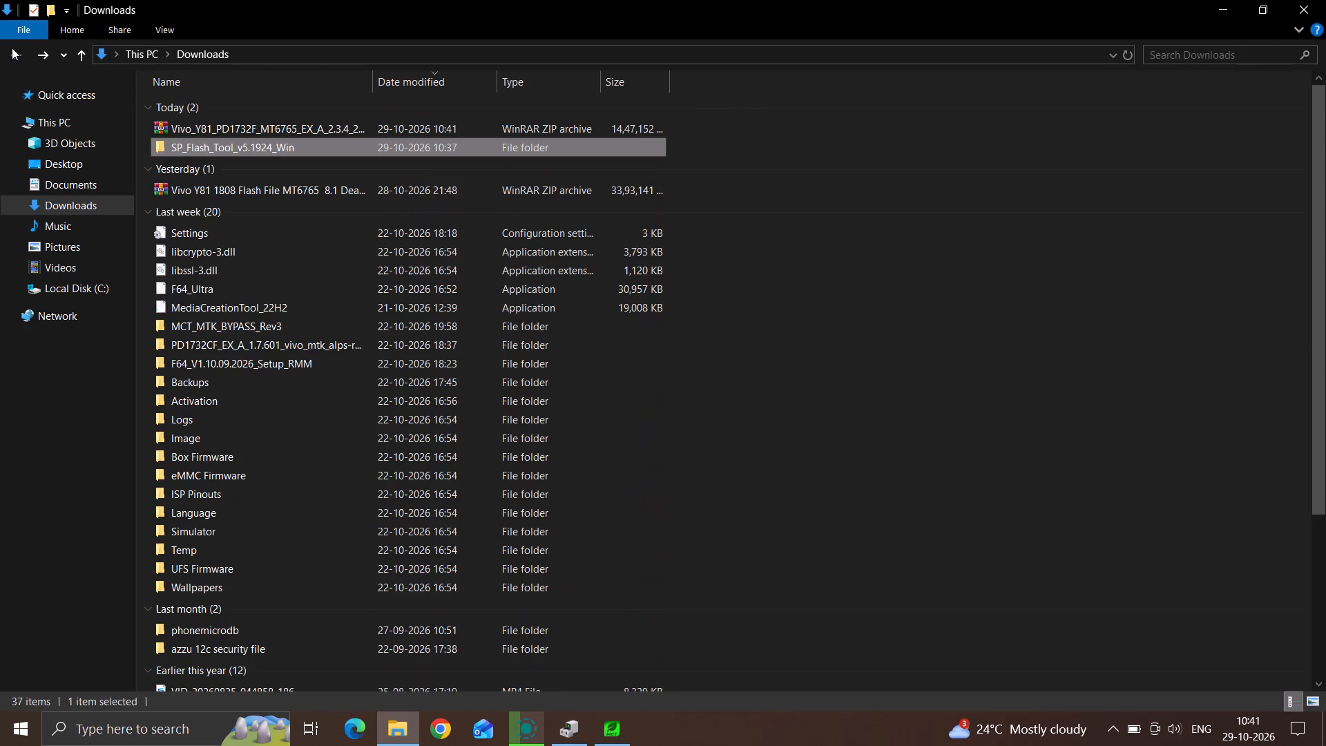
{"action": "scroll", "coordinate": [267, 396], "scroll_direction": "down", "scroll_amount": 3}
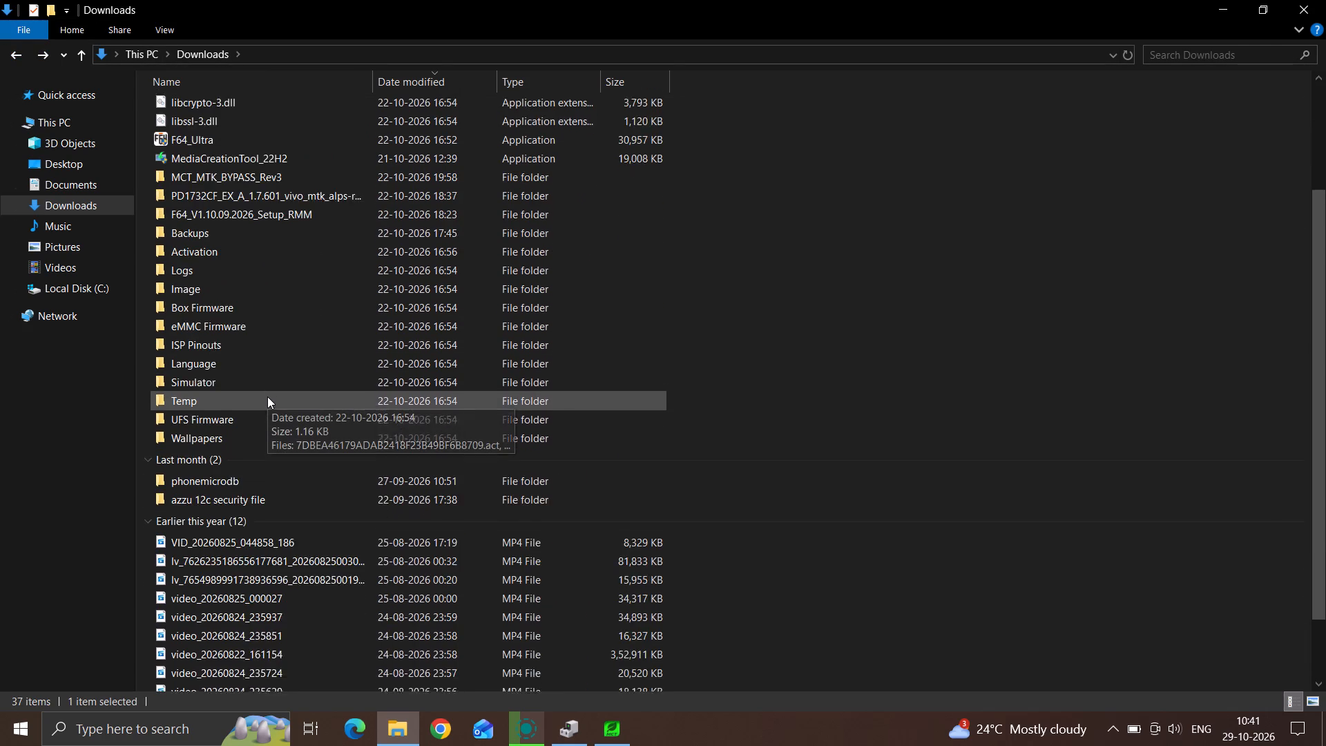
{"action": "scroll", "coordinate": [267, 396], "scroll_direction": "down", "scroll_amount": 1}
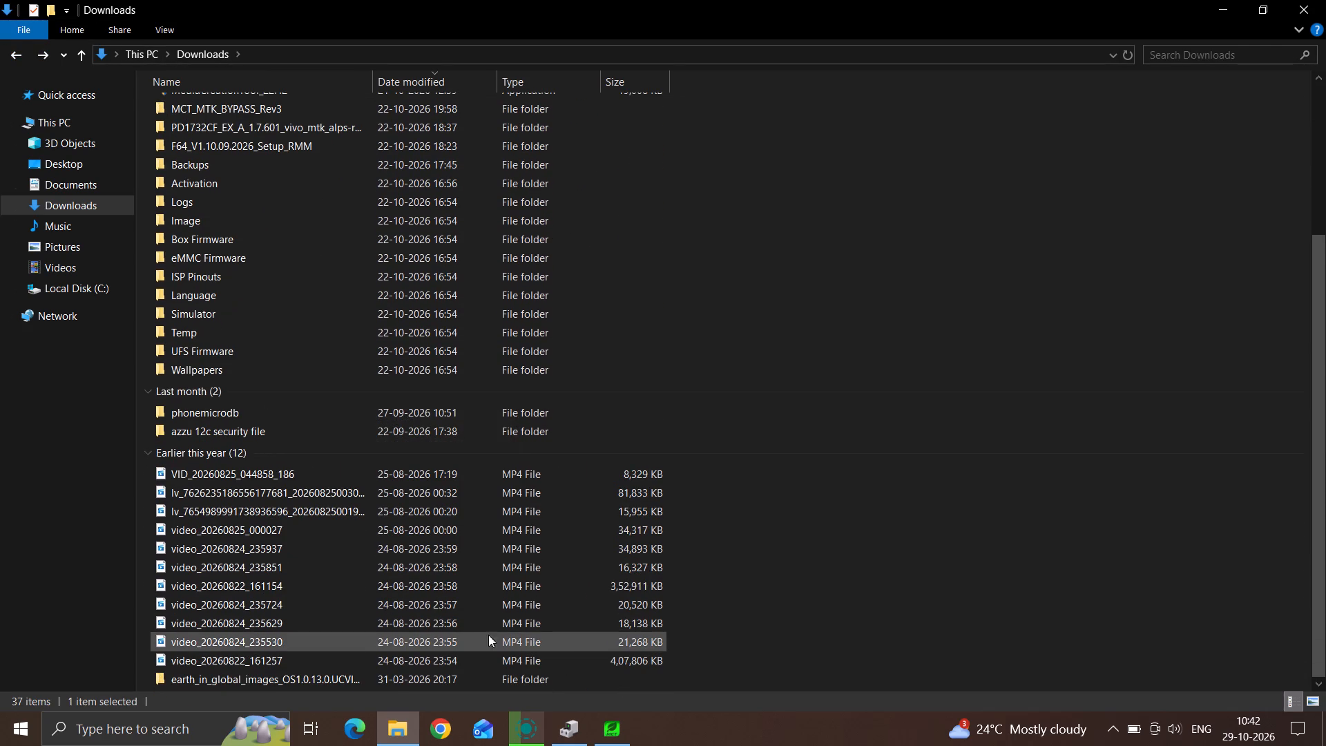
{"action": "scroll", "coordinate": [425, 639], "scroll_direction": "down", "scroll_amount": 2}
{"action": "scroll", "coordinate": [425, 639], "scroll_direction": "up", "scroll_amount": 3}
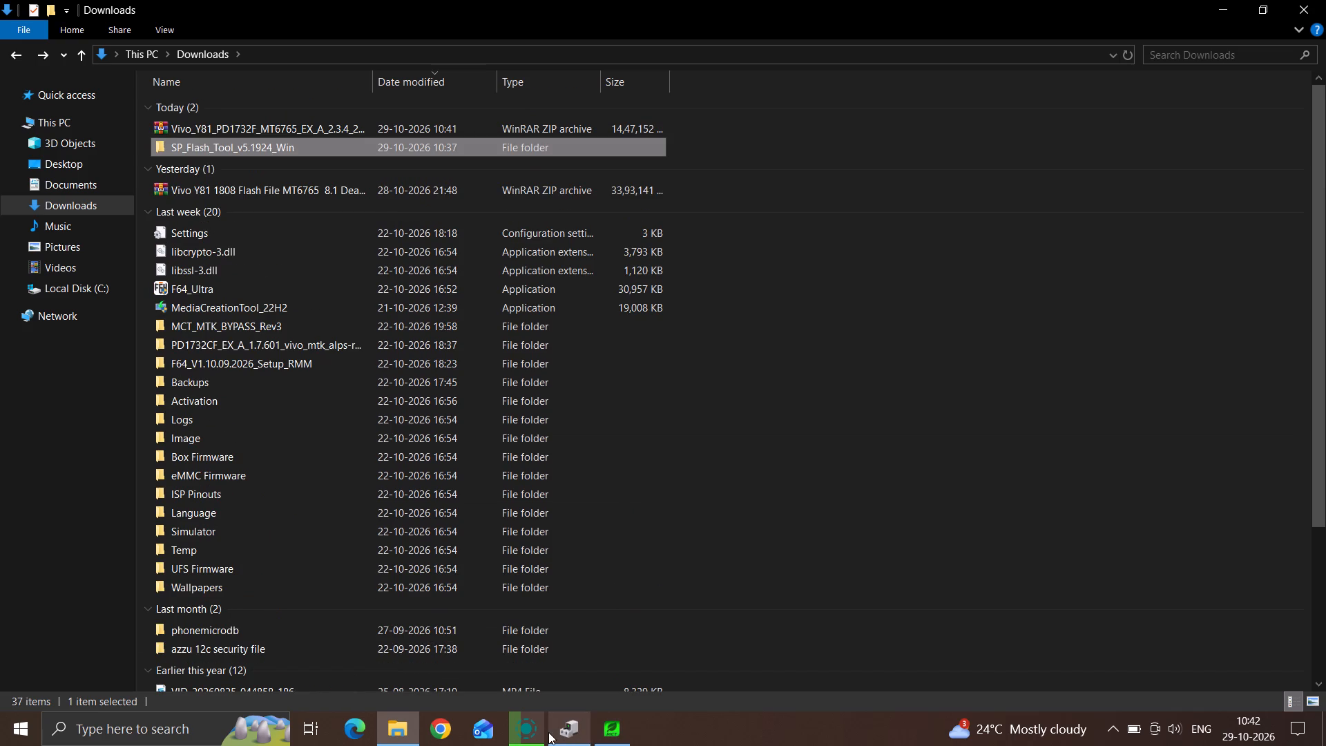
Switch to LocalSend to check the firmware transfer and maximize its window.
{"action": "left_click", "coordinate": [516, 729]}
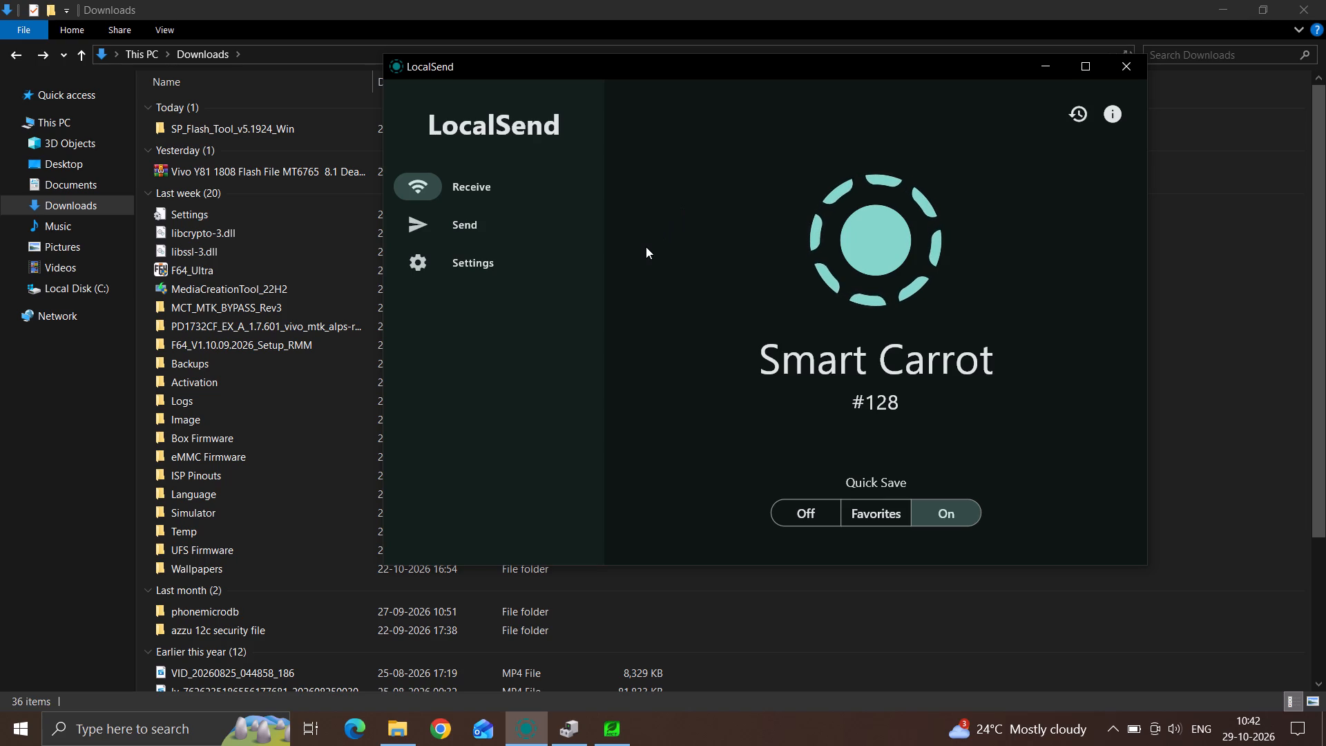
{"action": "left_click", "coordinate": [1082, 65]}
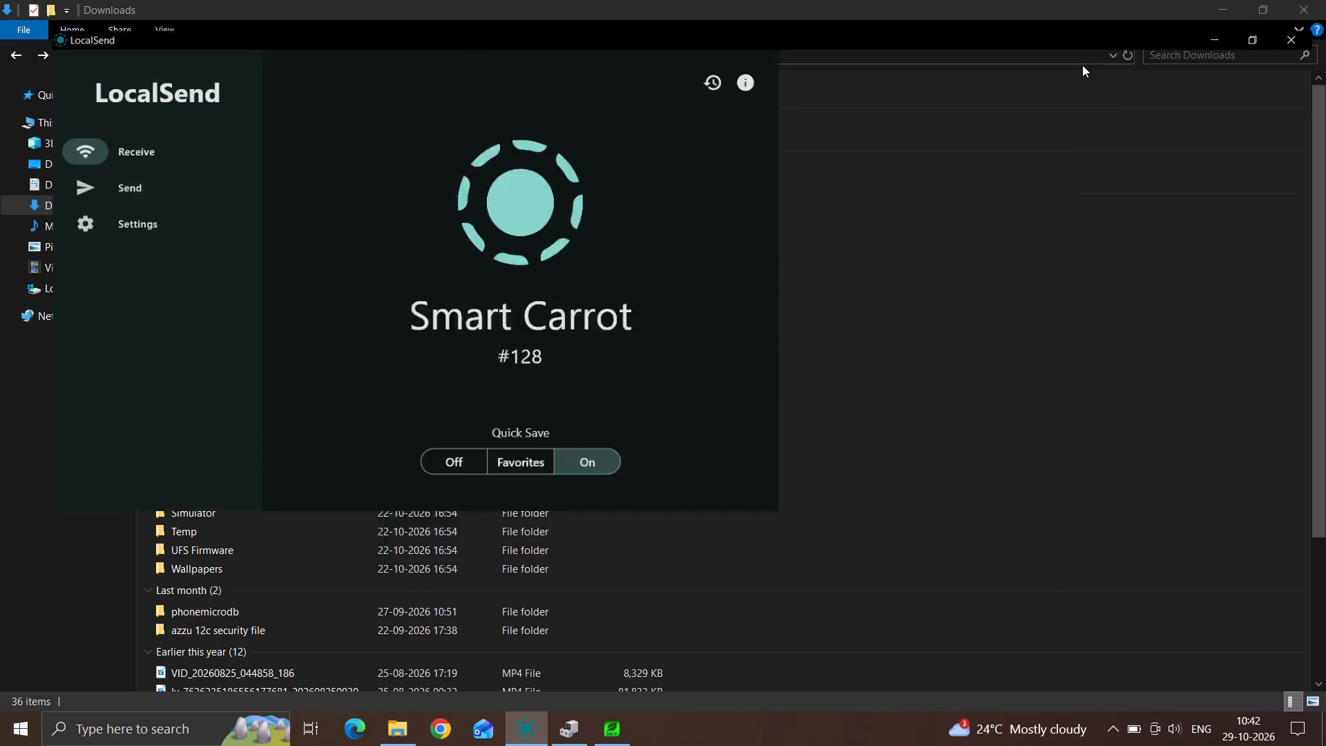
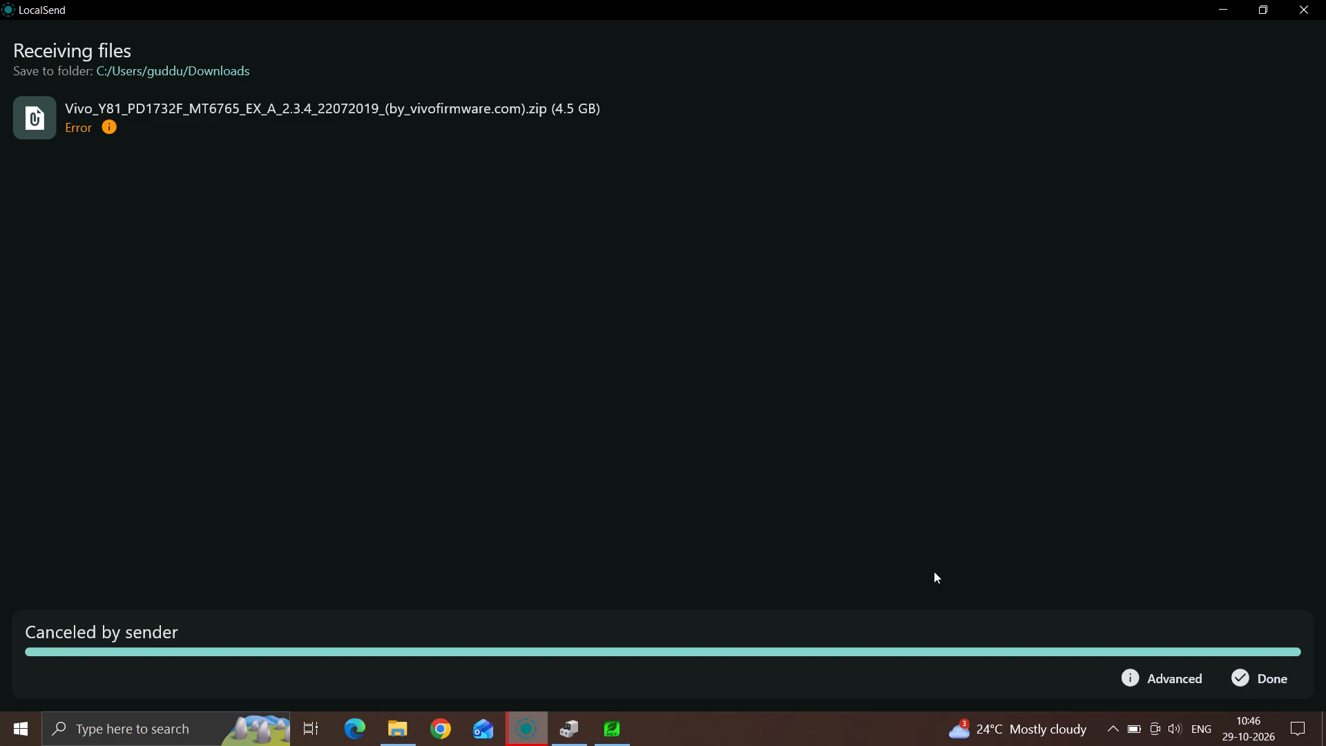
Dismiss the transfer report for the Vivo_Y81_PD1732F_MT6765_EX_A_2.3.4 archive and return to the Receive screen.
{"action": "left_click", "coordinate": [1267, 686]}
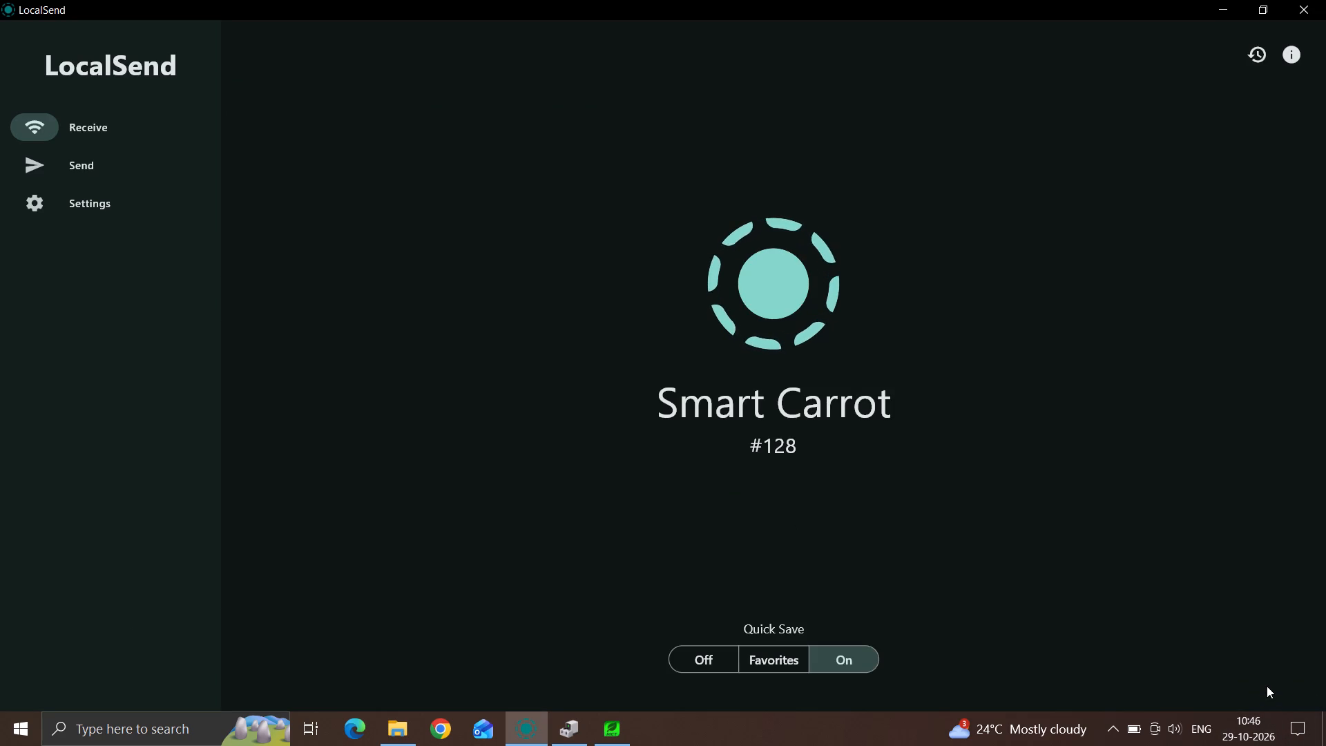
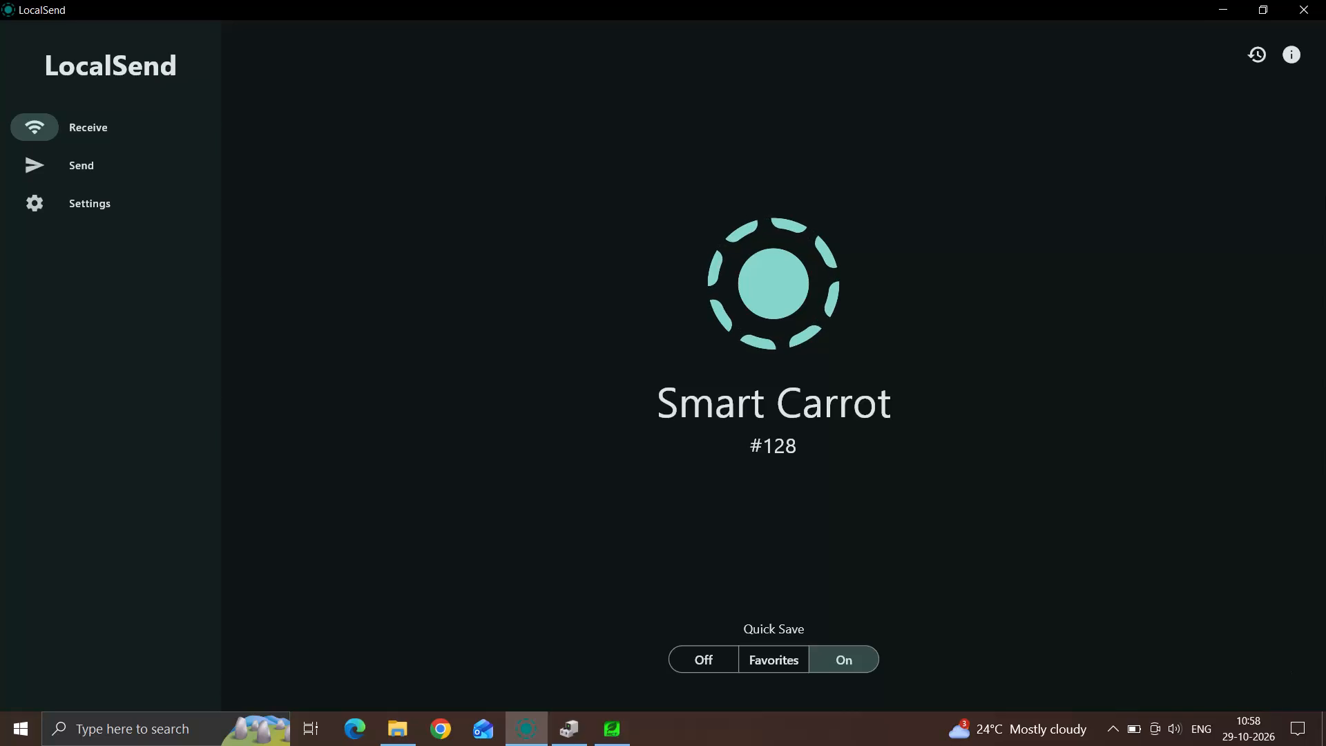
Close LocalSend to get back to the Downloads folder.
{"action": "left_click", "coordinate": [1325, 0]}
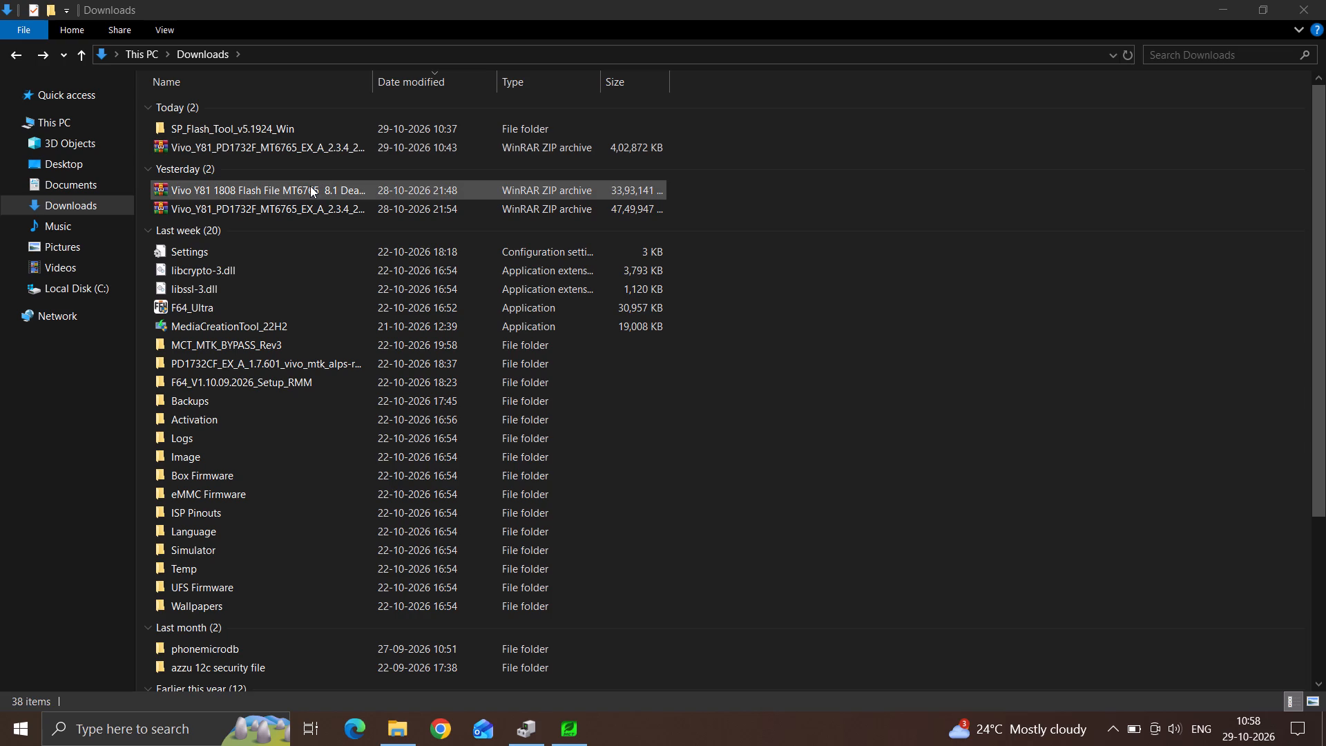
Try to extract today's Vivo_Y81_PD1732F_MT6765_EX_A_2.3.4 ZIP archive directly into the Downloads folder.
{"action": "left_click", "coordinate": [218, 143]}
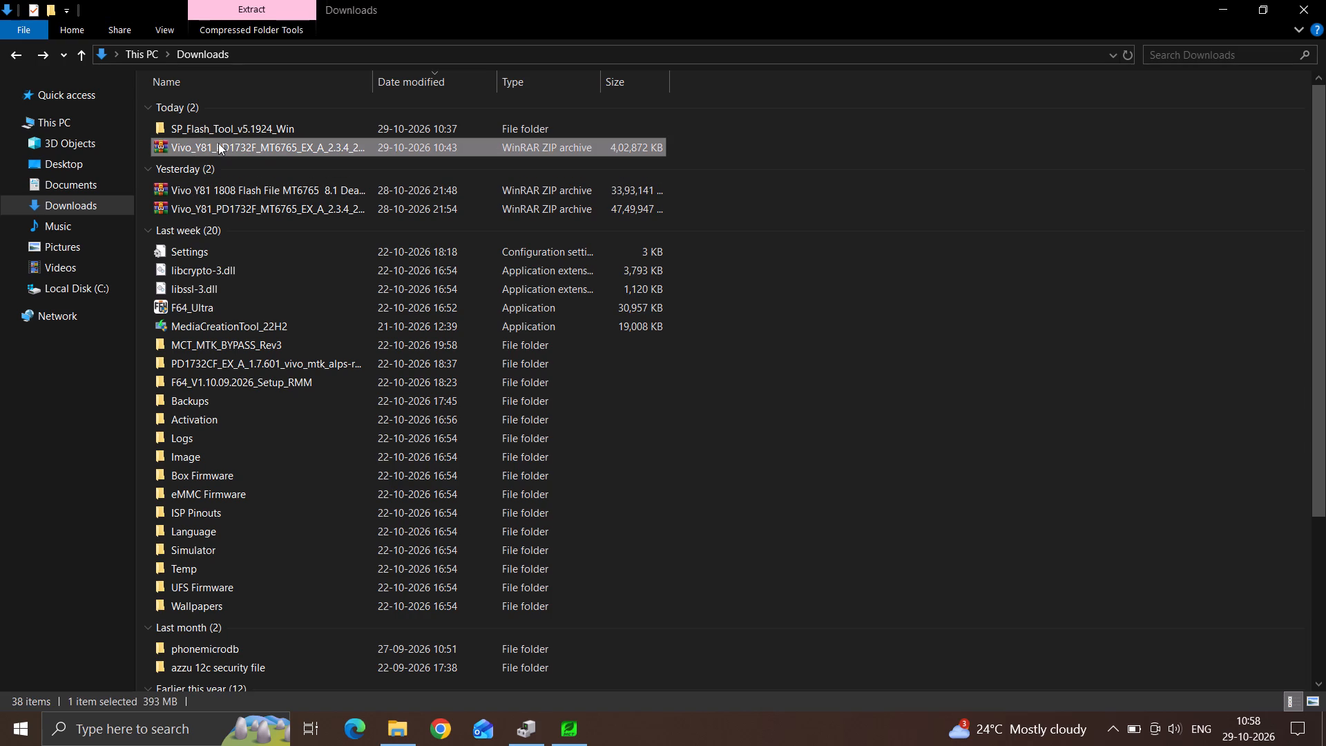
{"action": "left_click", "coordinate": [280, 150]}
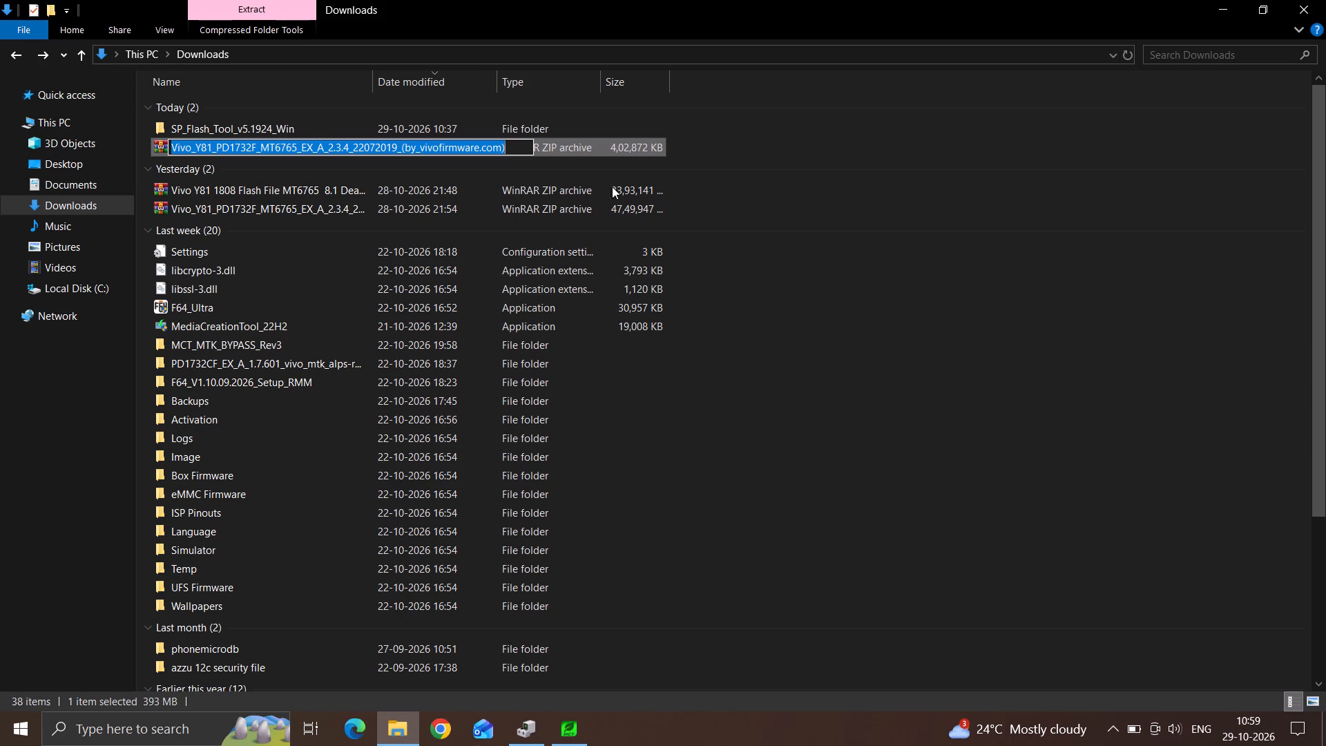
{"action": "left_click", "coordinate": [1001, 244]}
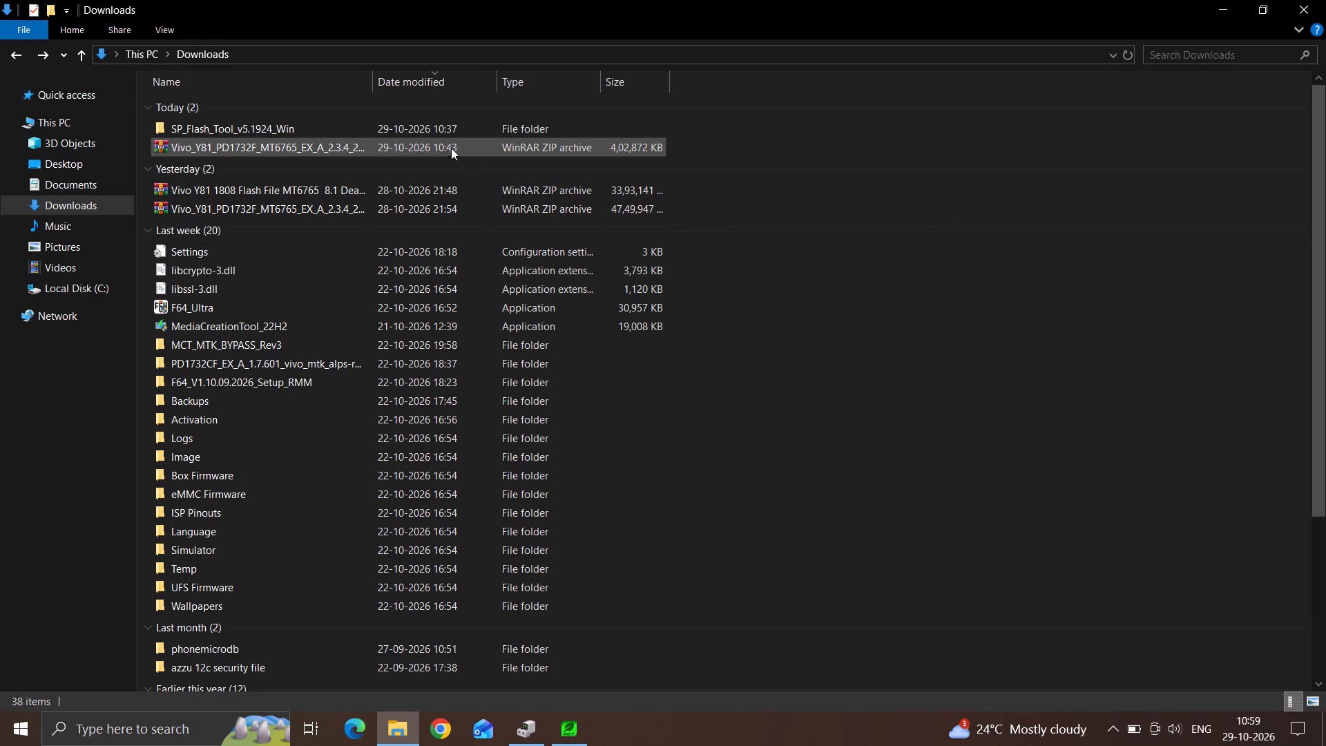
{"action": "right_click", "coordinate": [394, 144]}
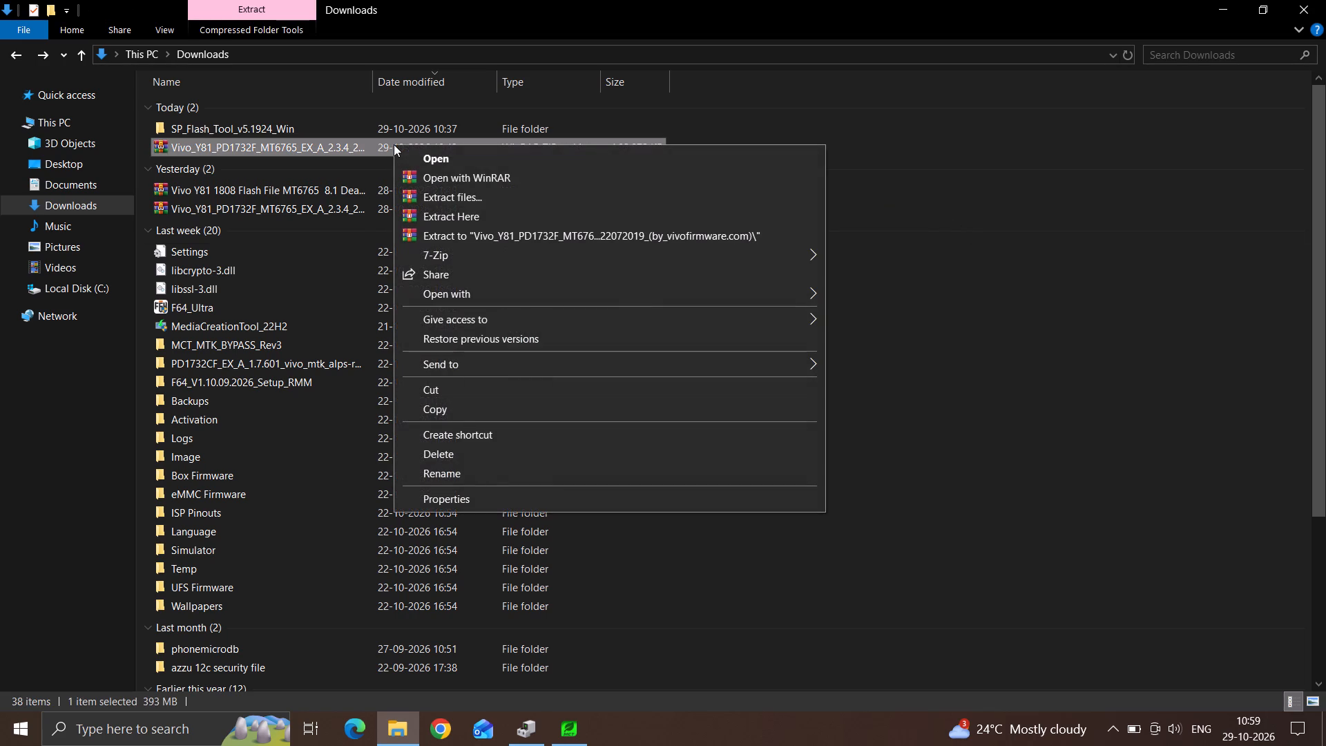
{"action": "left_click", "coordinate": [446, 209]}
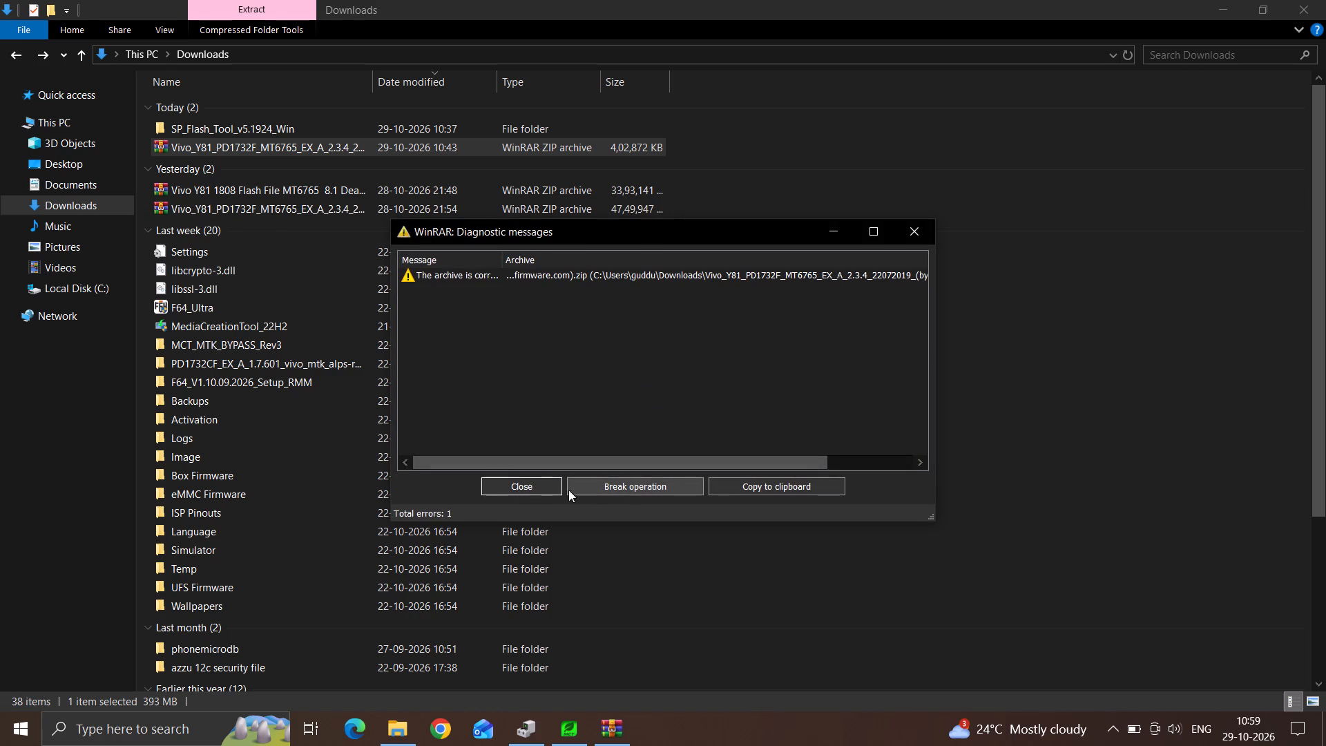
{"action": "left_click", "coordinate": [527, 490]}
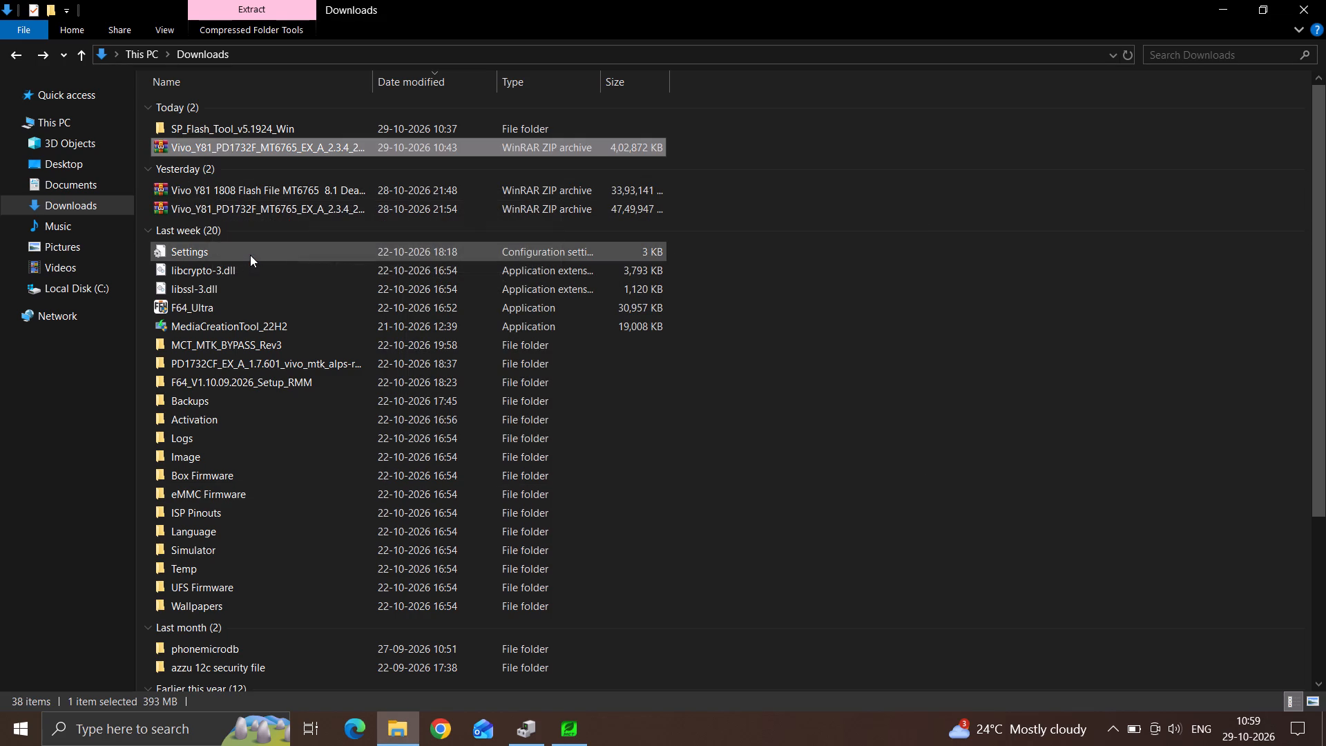
Extract yesterday's Vivo_Y81_PD1732F_MT6765_EX_A_2.3.4 ZIP archive, the copy ending in -2, directly into the Downloads folder.
{"action": "right_click", "coordinate": [260, 213]}
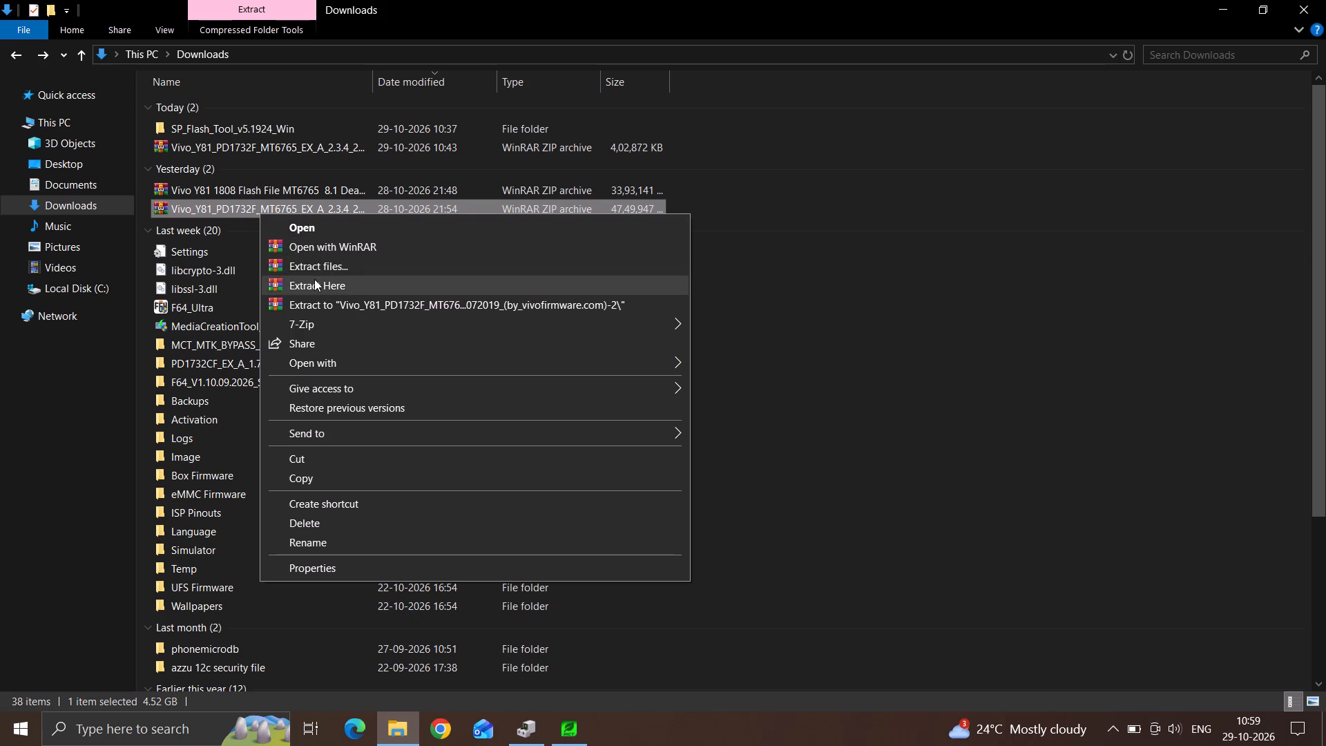
{"action": "left_click", "coordinate": [312, 283]}
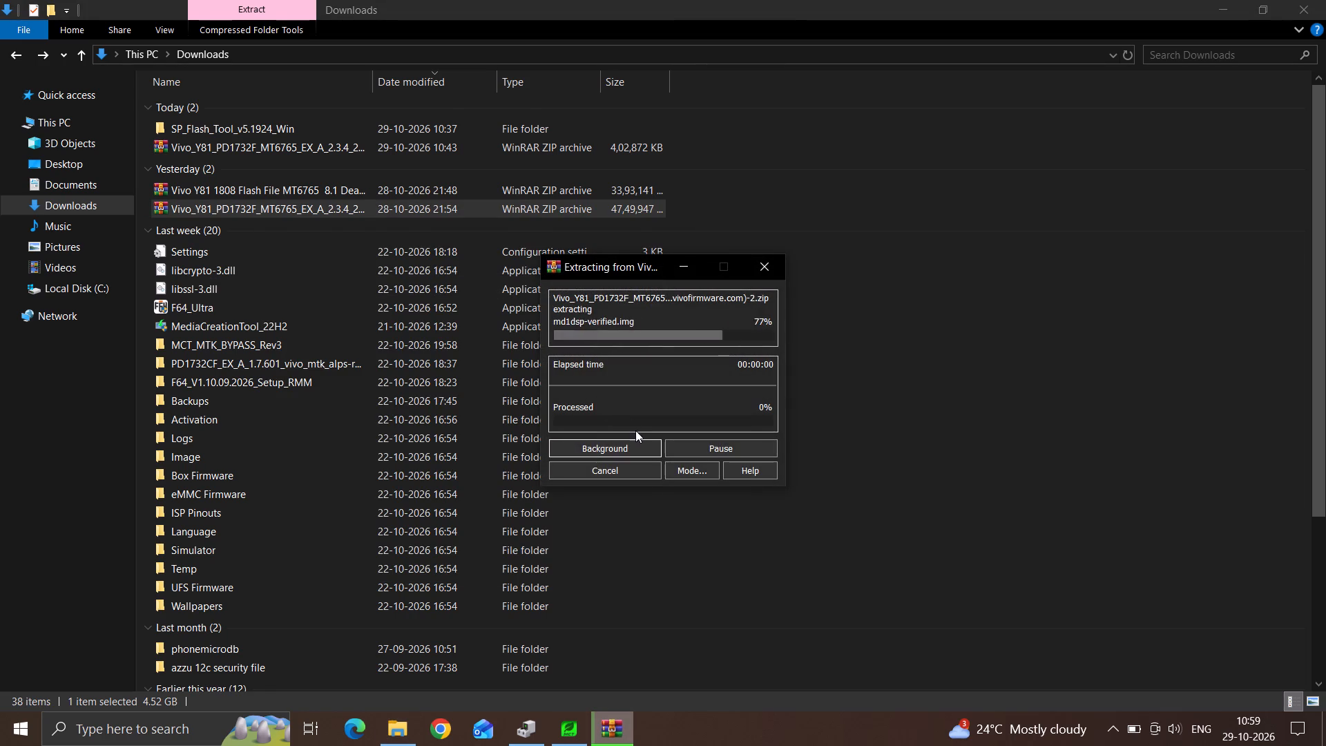
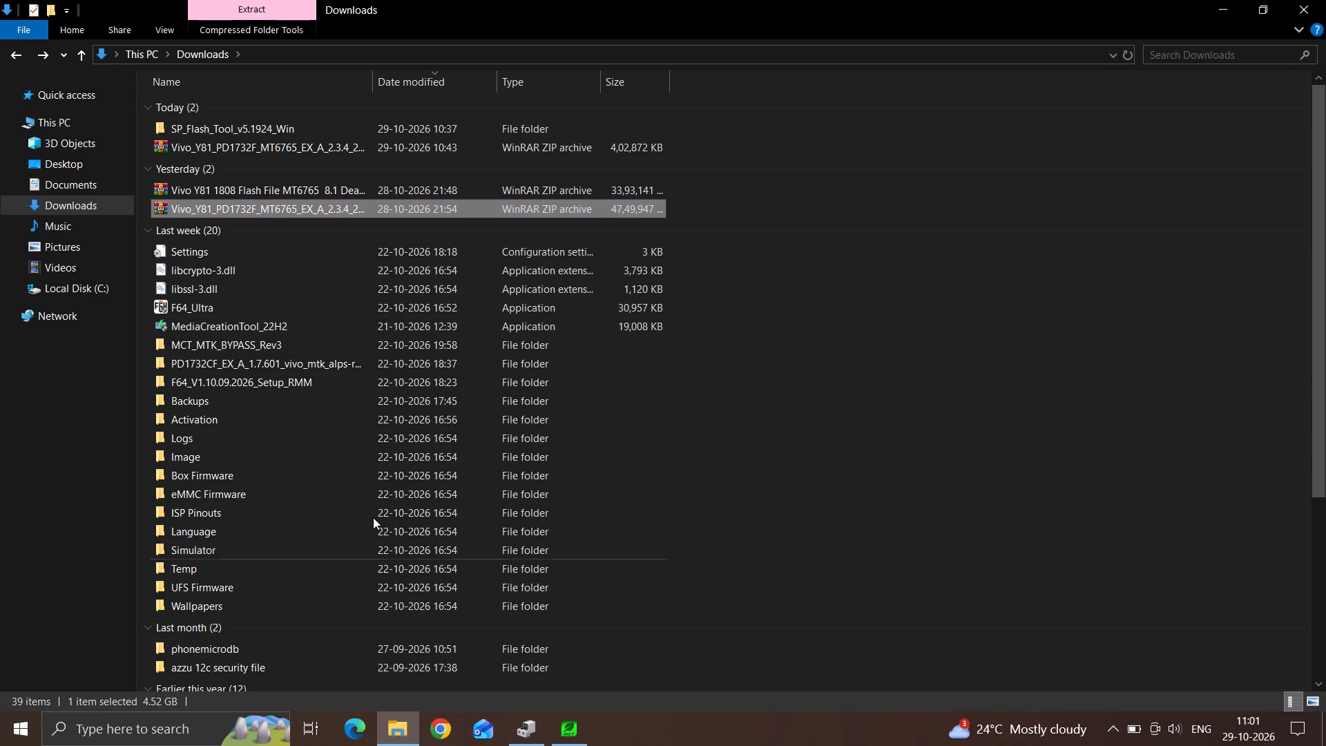
Launch flash_tool from the SP_Flash_Tool_v5.1924_Win folder and dismiss its startup message.
{"action": "double_click", "coordinate": [250, 131]}
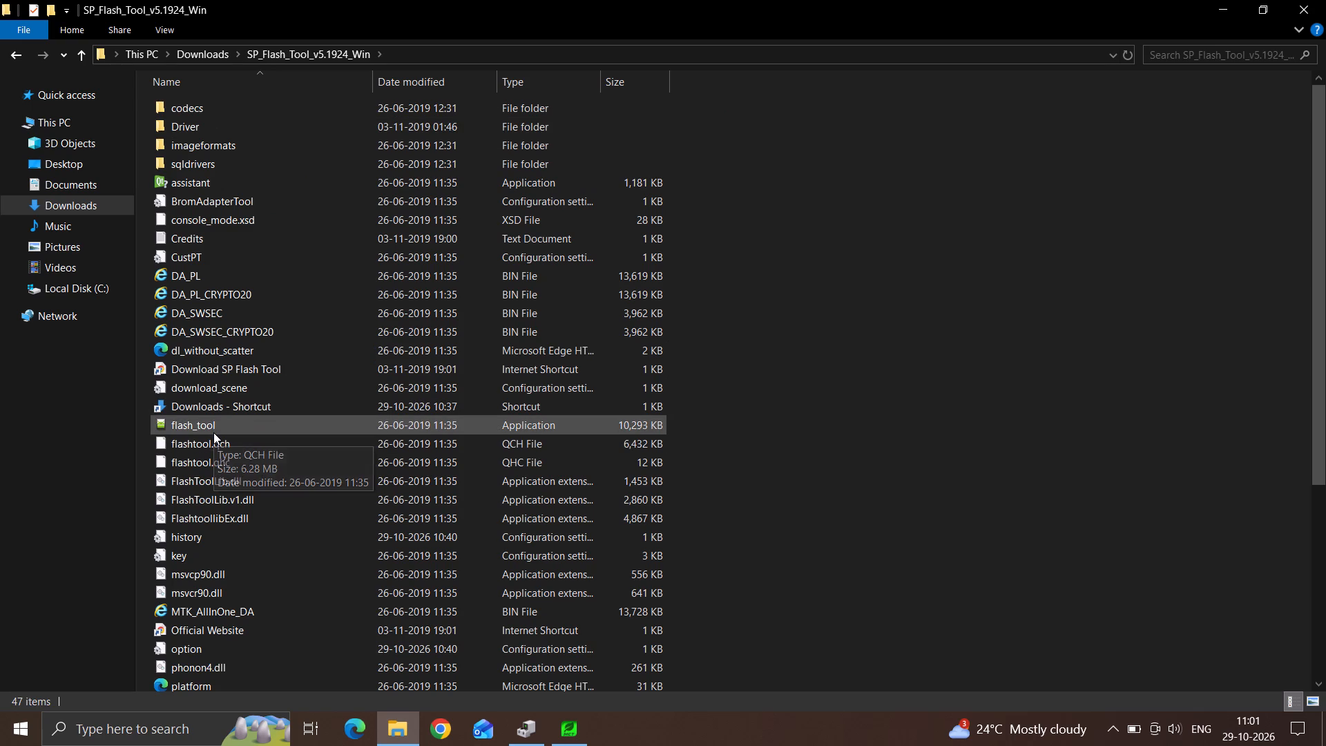
{"action": "double_click", "coordinate": [213, 432]}
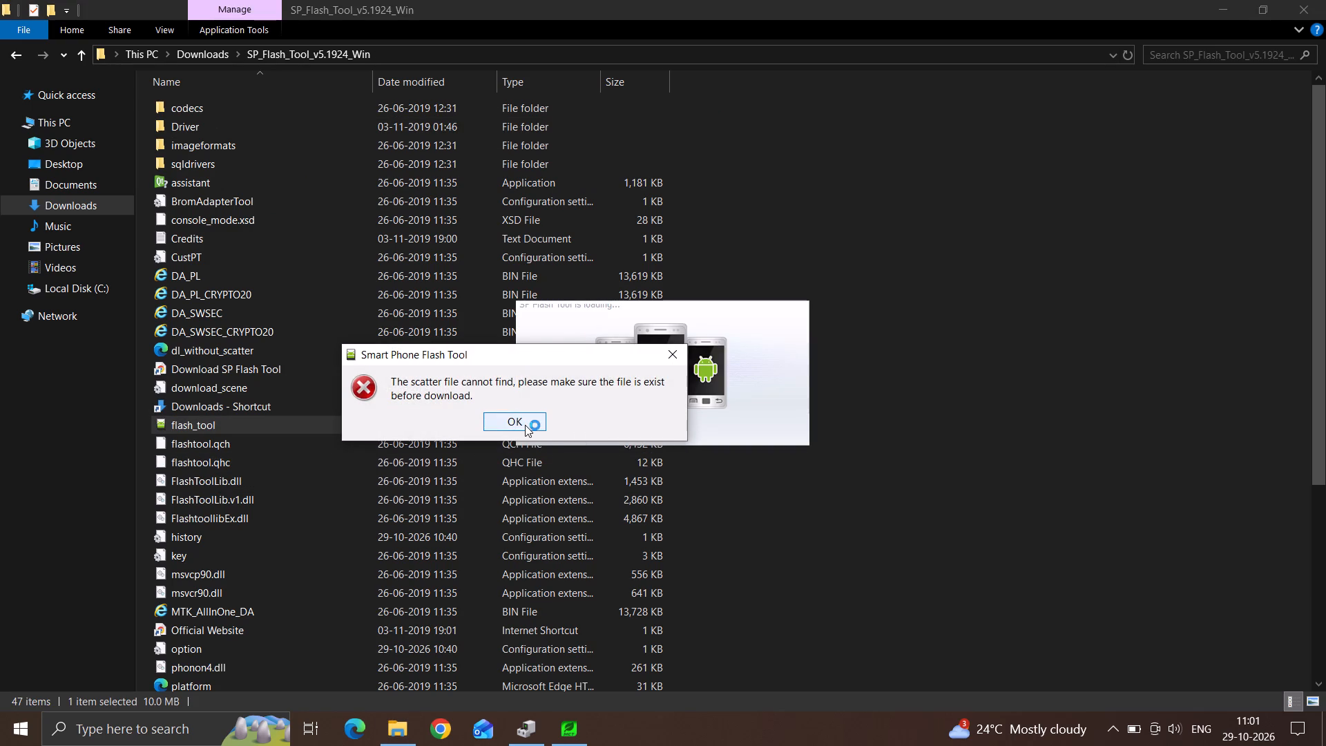
{"action": "left_click", "coordinate": [525, 425]}
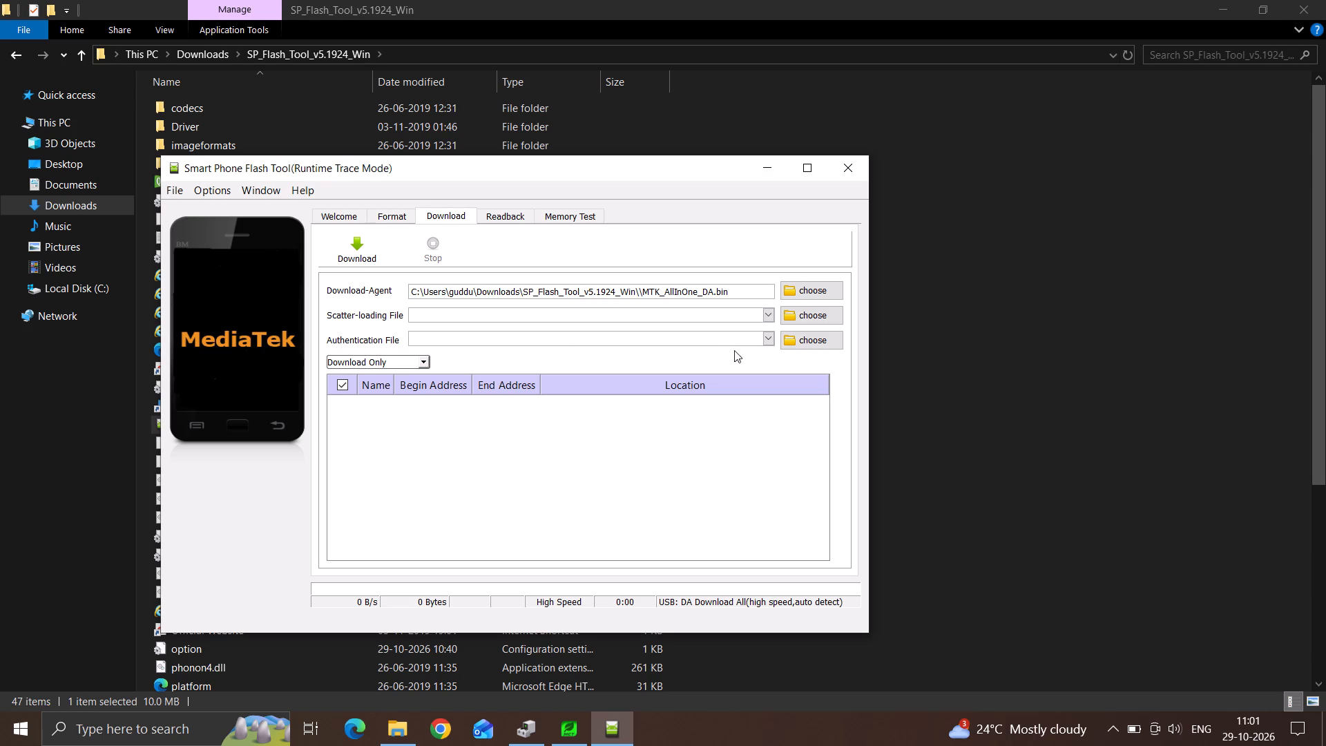
Load MT6765_Android_scatter as the scatter-loading file from the Firmware folder of the extracted Vivo_Y81_PD1732F_MT6765_EX_A_2.3.4 package in Downloads.
{"action": "left_click", "coordinate": [807, 312]}
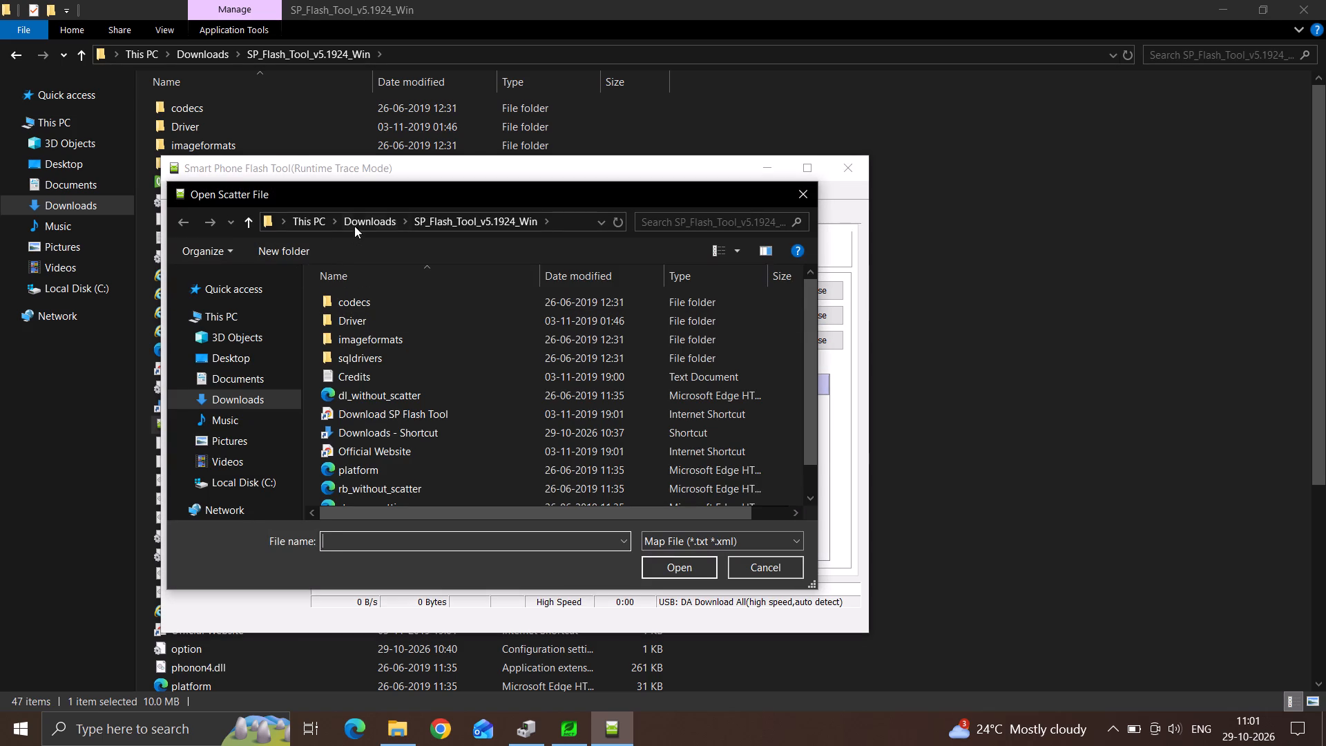
{"action": "left_click", "coordinate": [383, 216]}
{"action": "scroll", "coordinate": [490, 412], "scroll_direction": "down", "scroll_amount": 3}
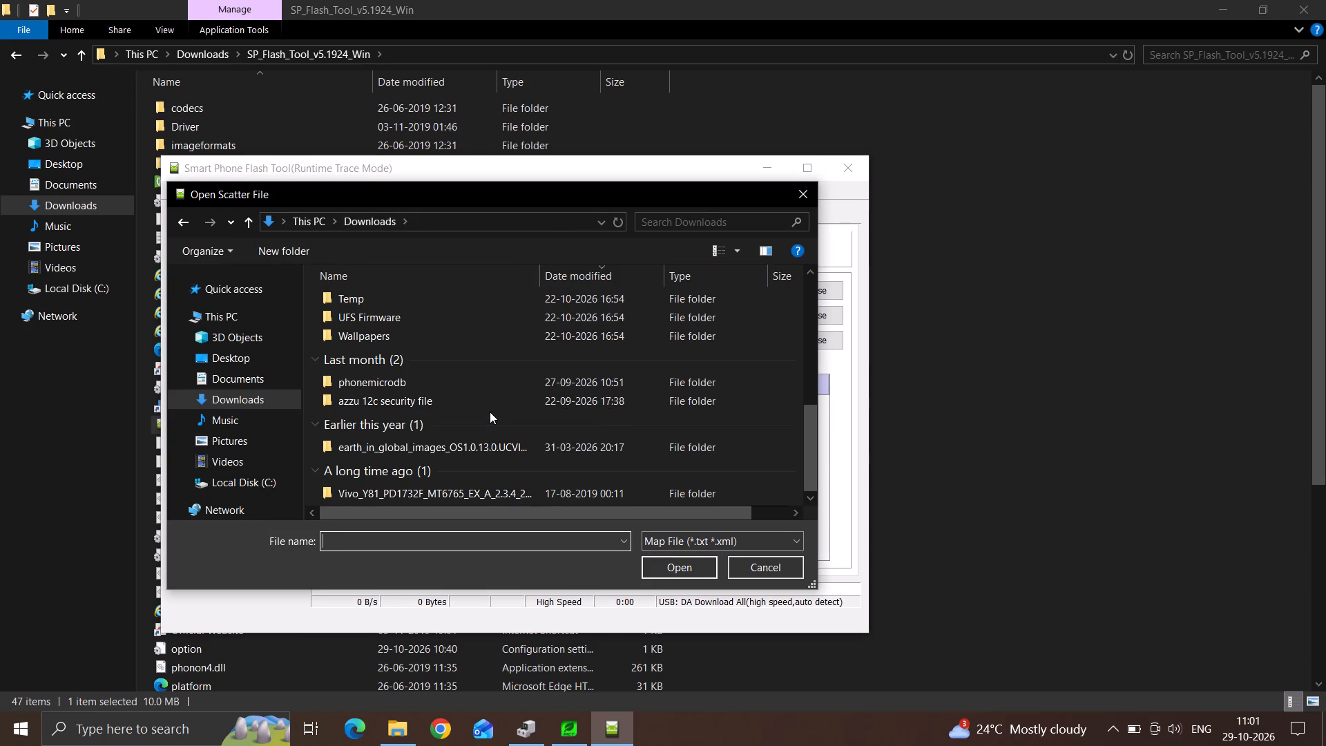
{"action": "scroll", "coordinate": [490, 412], "scroll_direction": "down", "scroll_amount": 1}
{"action": "double_click", "coordinate": [468, 499]}
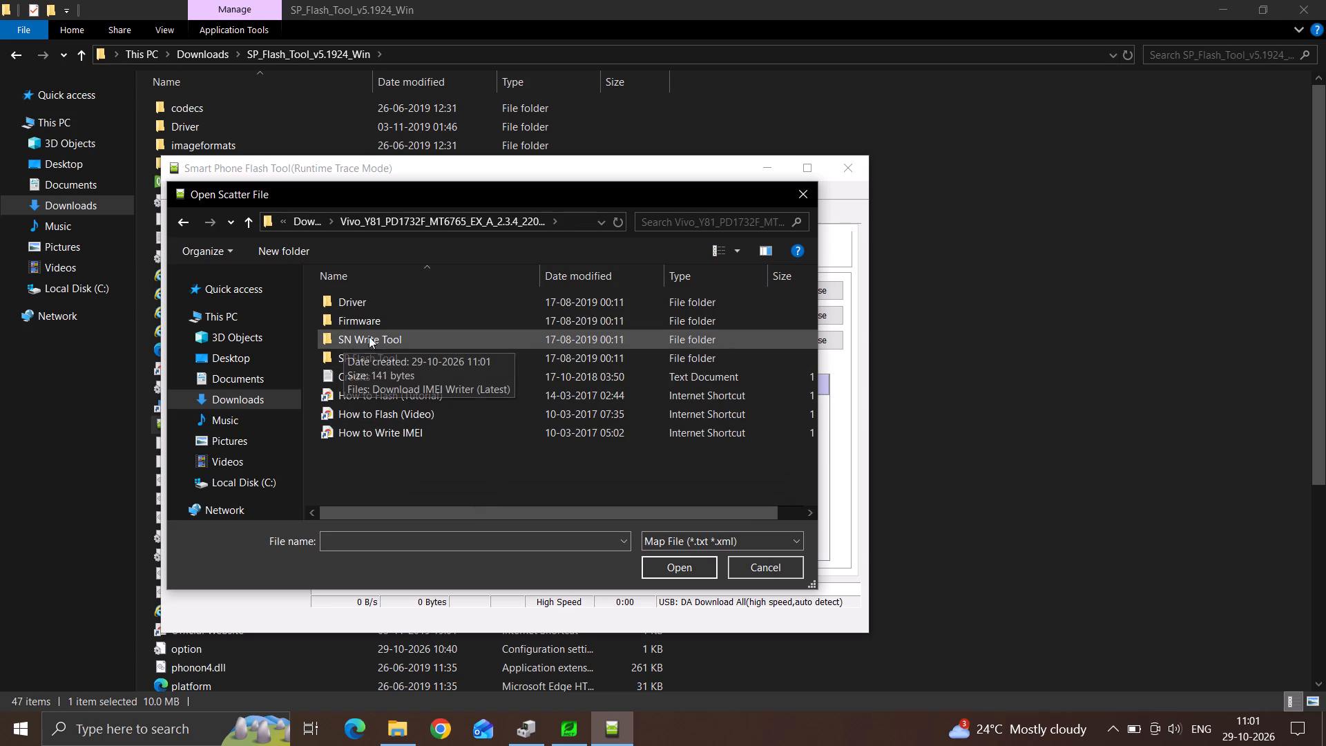
{"action": "double_click", "coordinate": [401, 325]}
{"action": "left_click", "coordinate": [401, 325]}
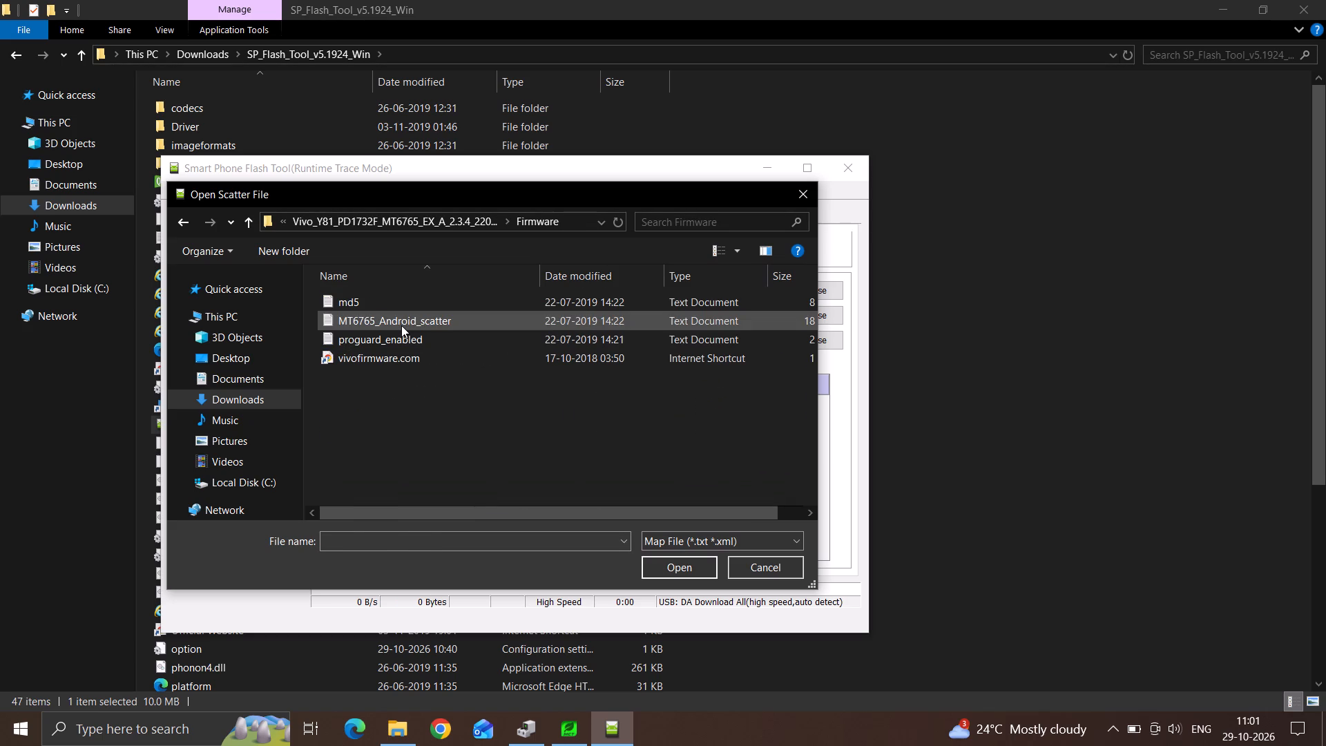
{"action": "left_click", "coordinate": [680, 564]}
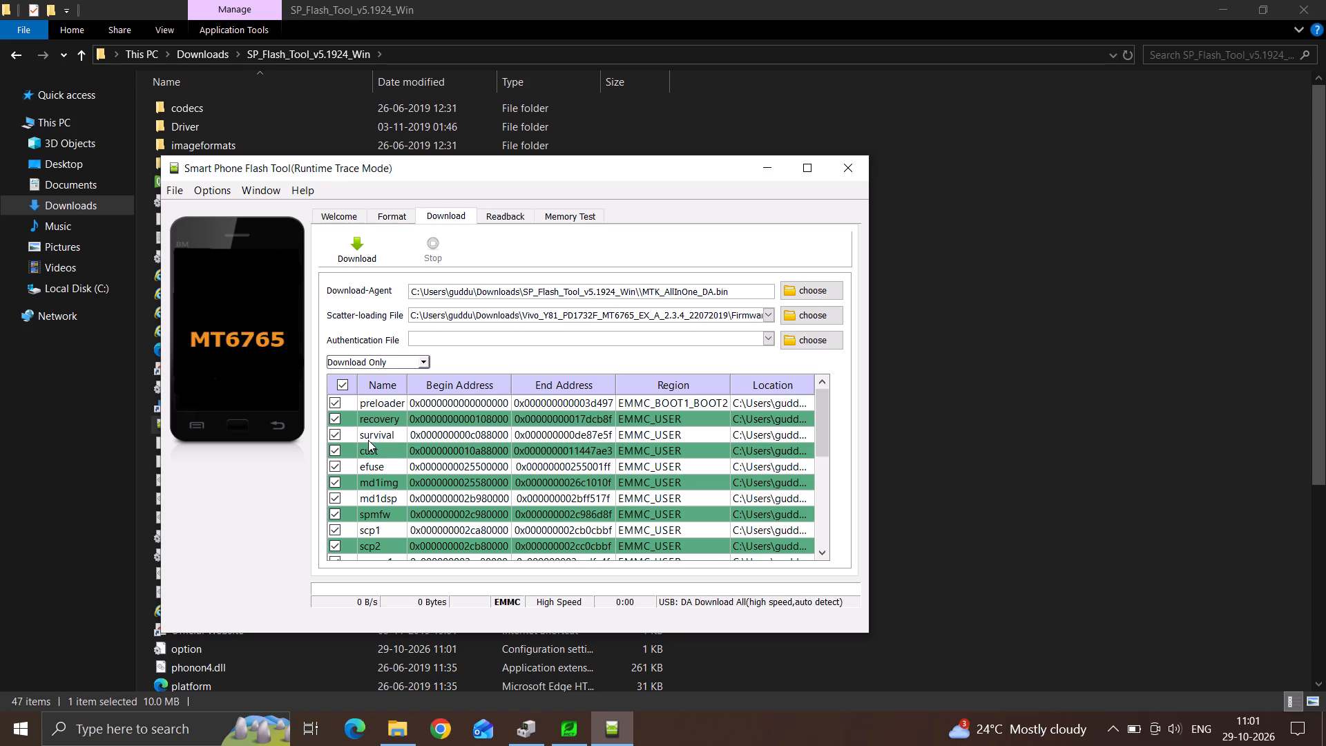
Exclude the cust partition from the list of partitions that will be flashed.
{"action": "left_click", "coordinate": [335, 452]}
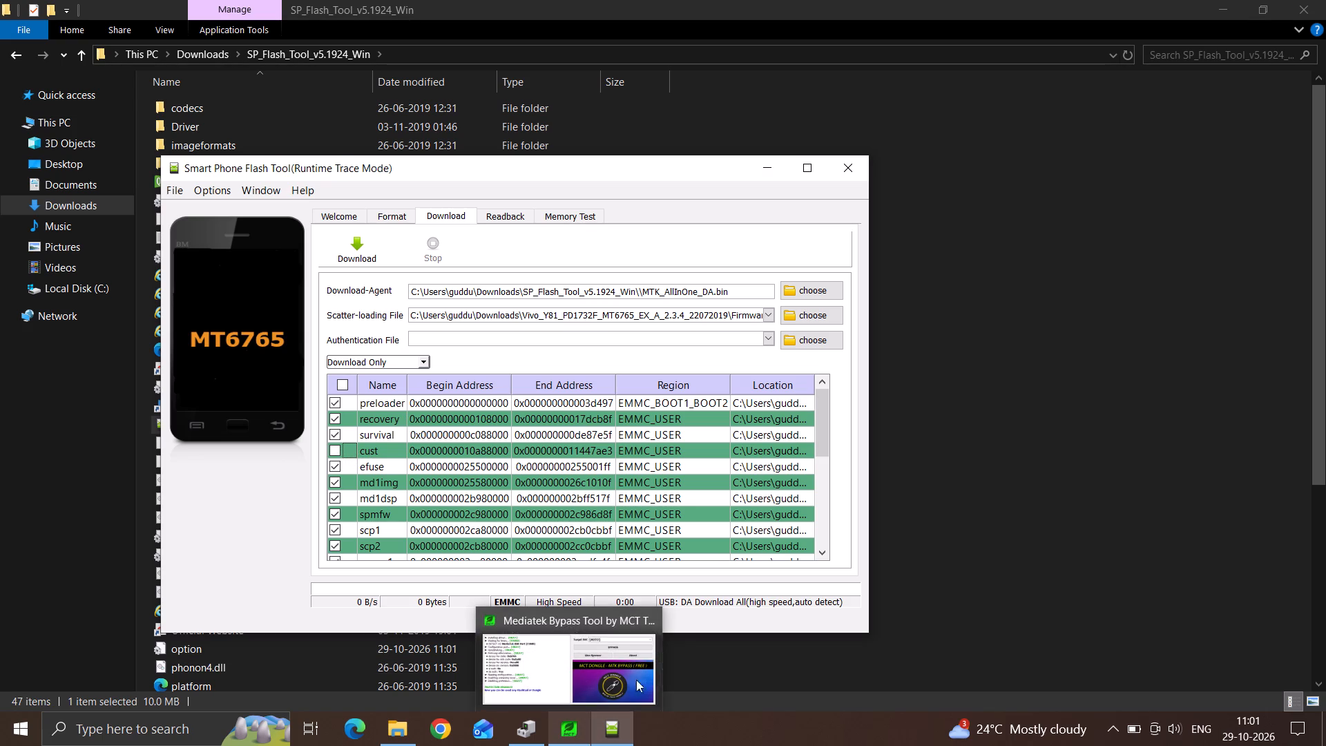
Close the running Mediatek Bypass Tool and relaunch the mtk_bypass_rev3 application from the MCT_MTK_BYPASS_Rev3 folder in Downloads.
{"action": "left_click", "coordinate": [653, 617]}
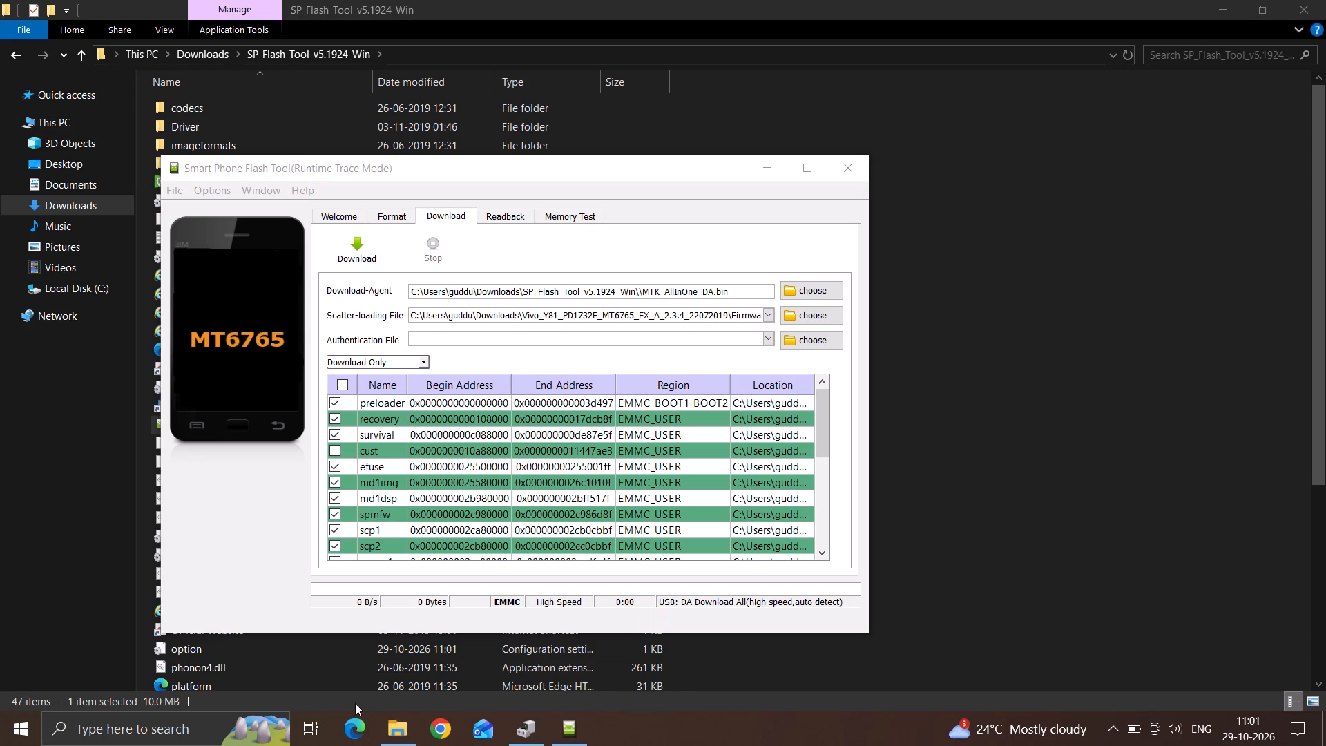
{"action": "left_click", "coordinate": [931, 450]}
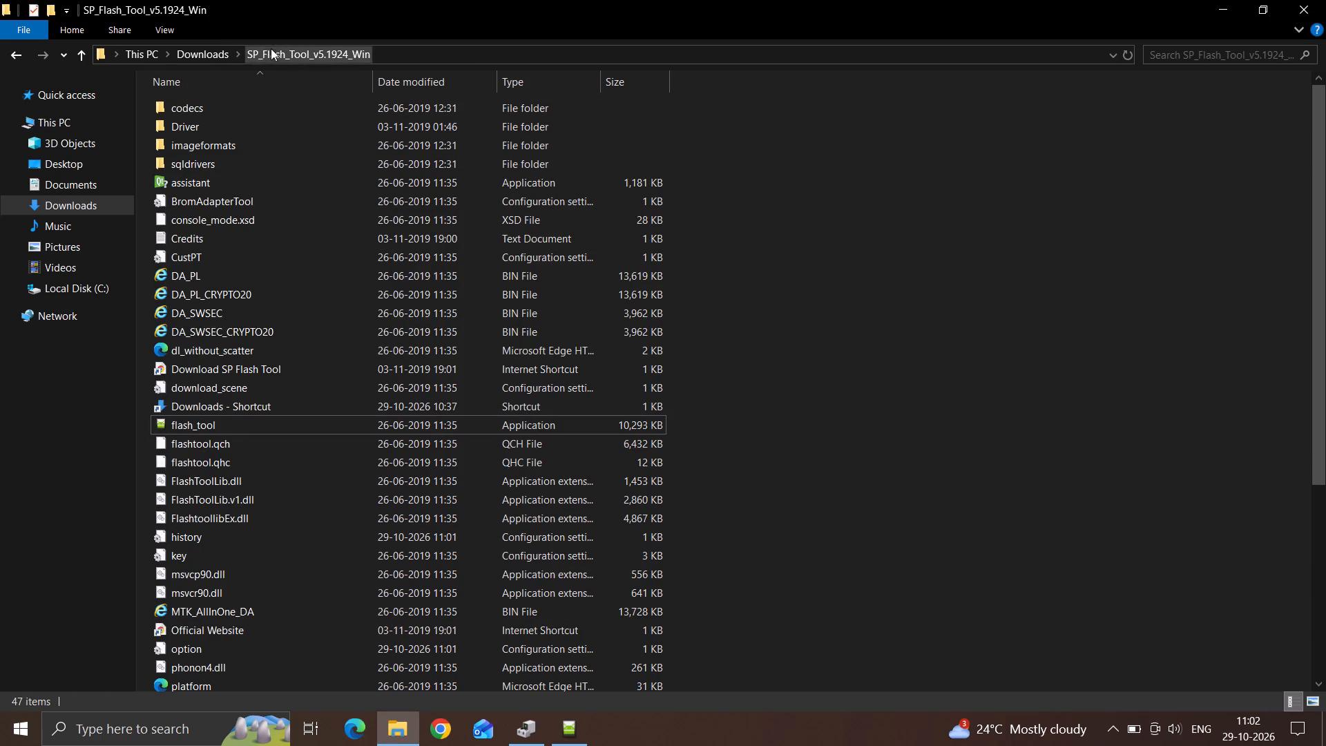
{"action": "left_click", "coordinate": [211, 52]}
{"action": "scroll", "coordinate": [406, 338], "scroll_direction": "down", "scroll_amount": 3}
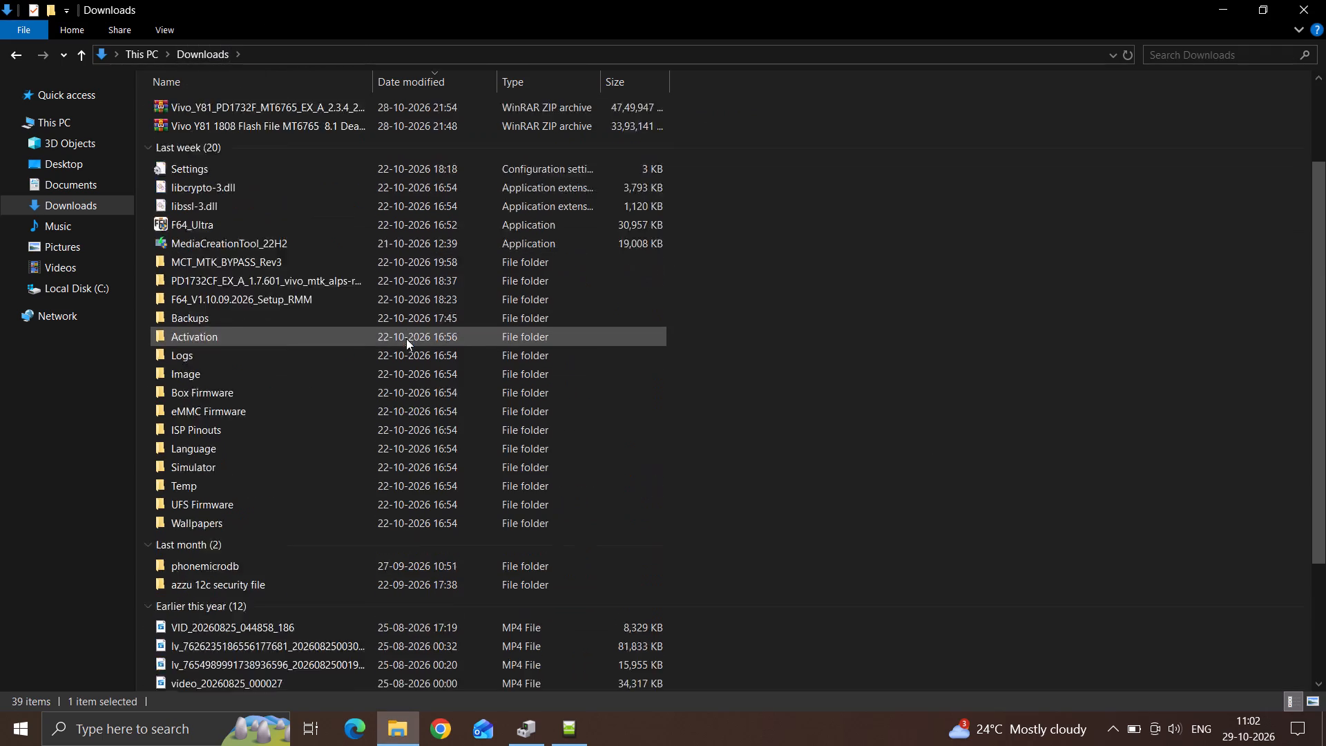
{"action": "scroll", "coordinate": [406, 338], "scroll_direction": "down", "scroll_amount": 1}
{"action": "scroll", "coordinate": [406, 338], "scroll_direction": "up", "scroll_amount": 1}
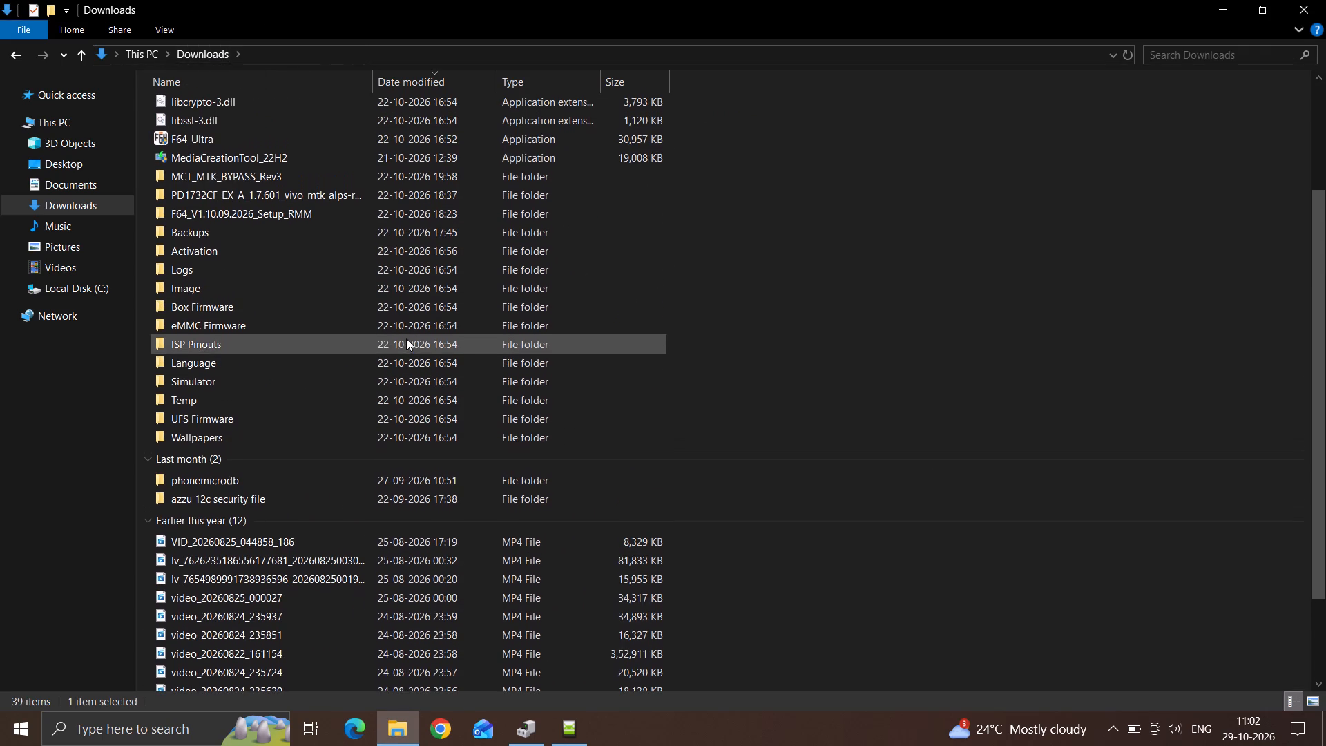
{"action": "double_click", "coordinate": [290, 171]}
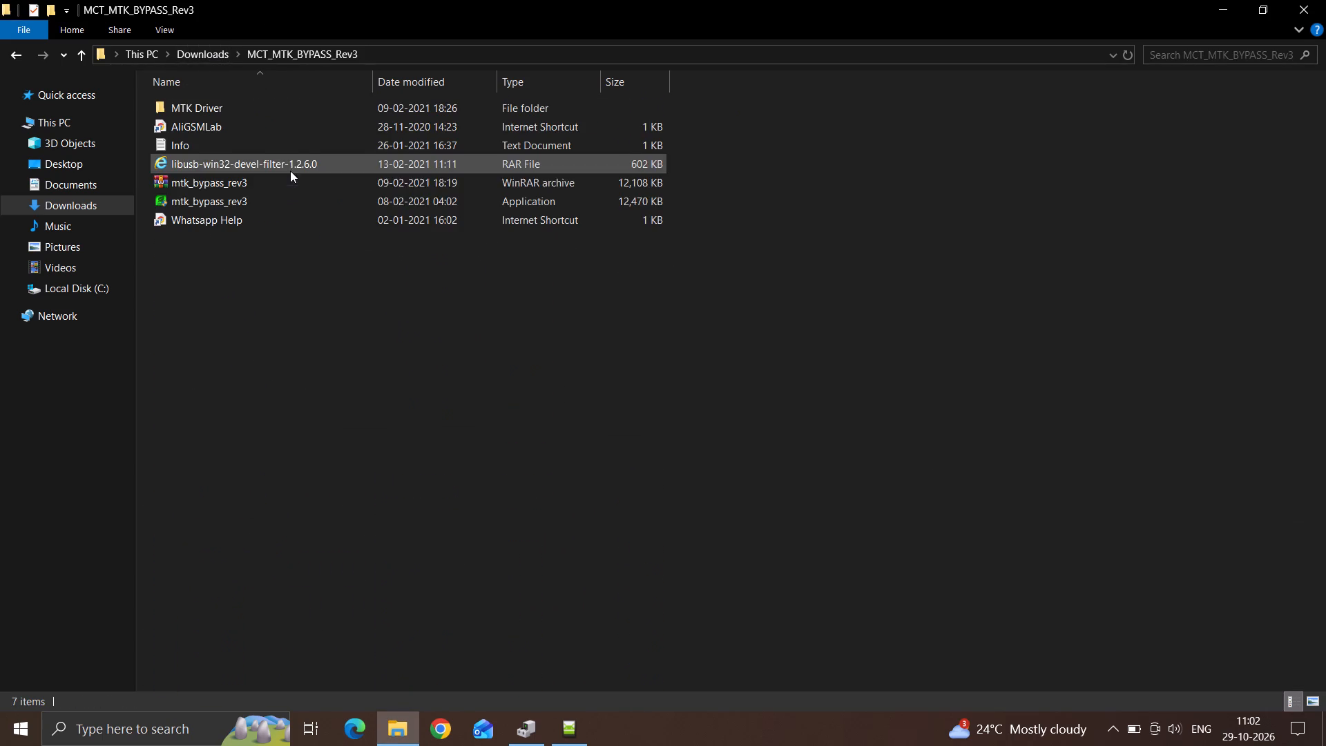
{"action": "double_click", "coordinate": [210, 200]}
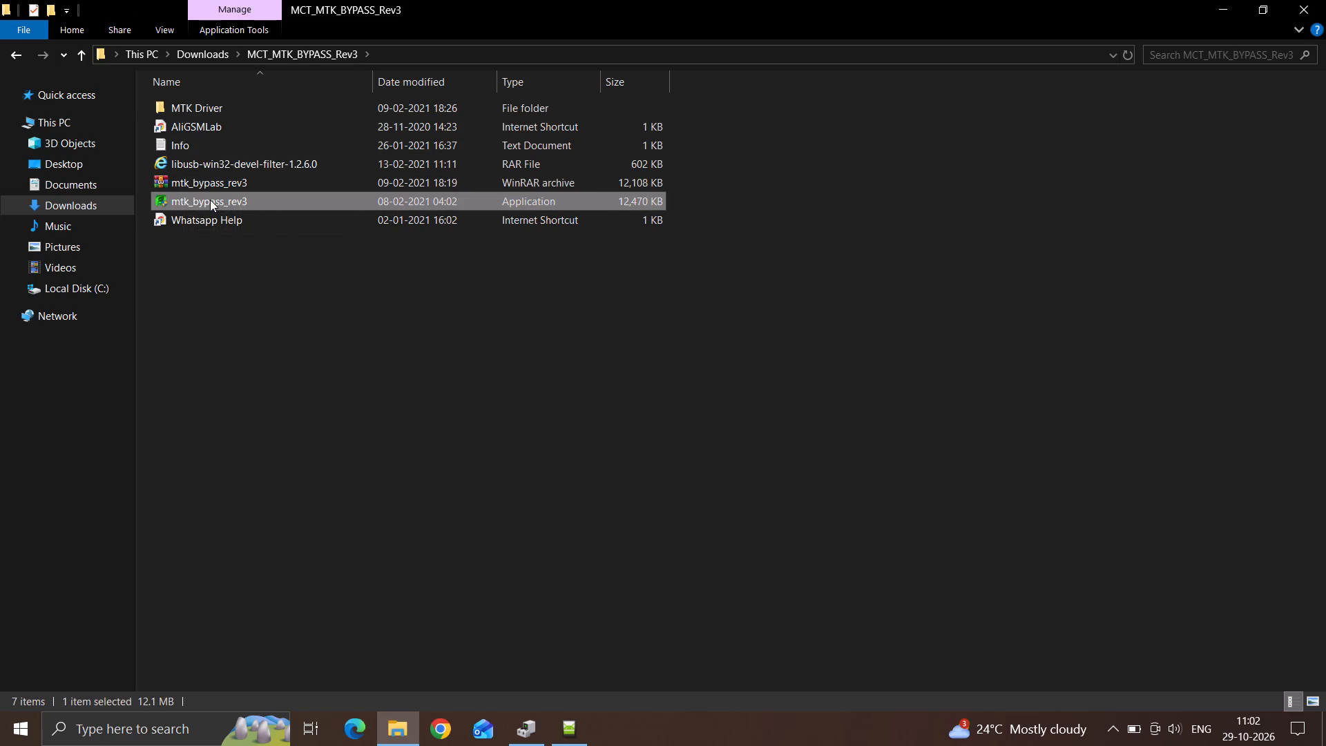
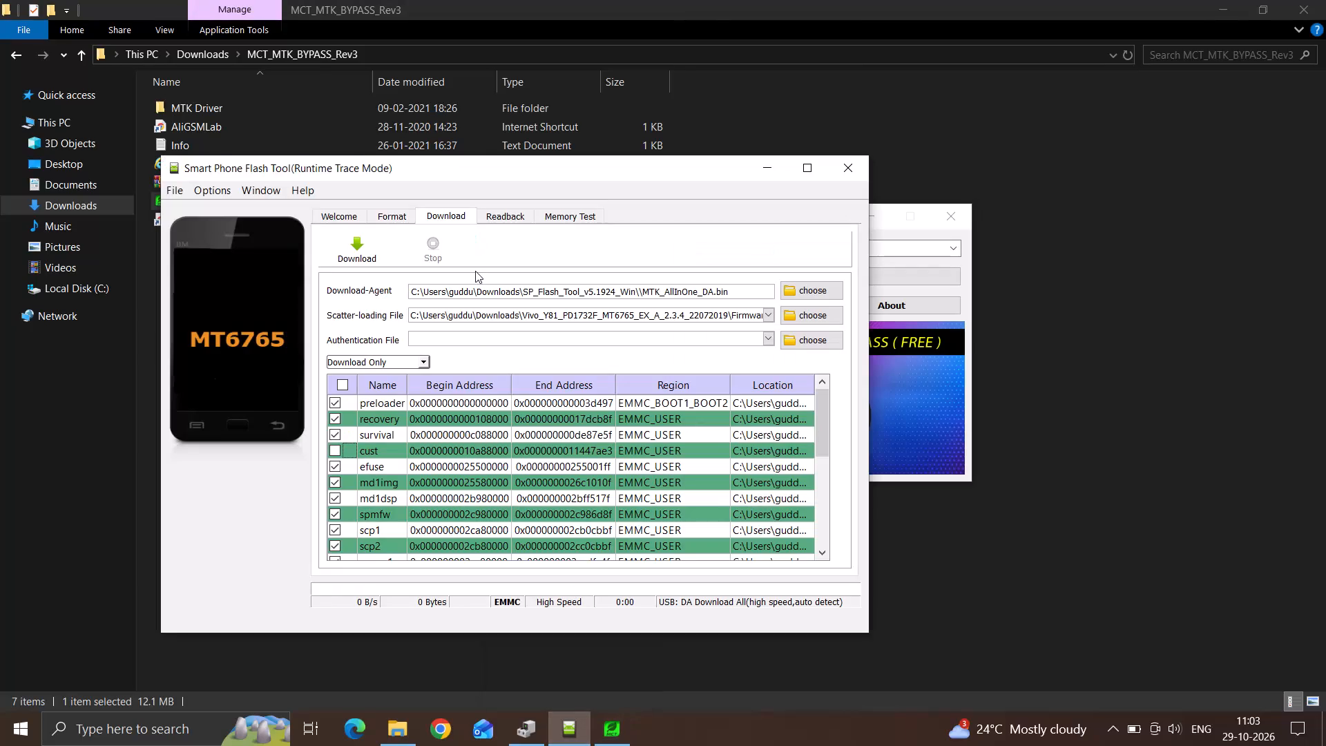
Start flashing the selected MT6765 firmware partitions to the phone in Download Only mode.
{"action": "left_click", "coordinate": [381, 251]}
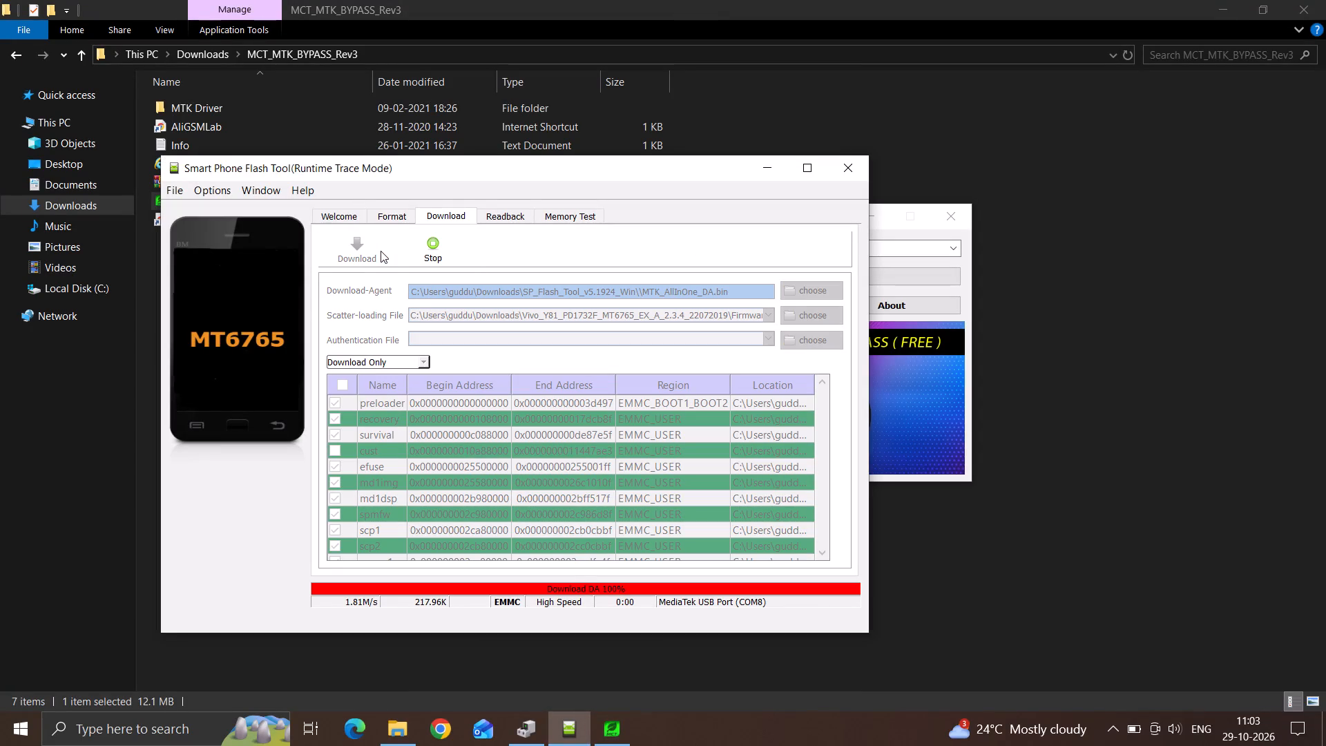
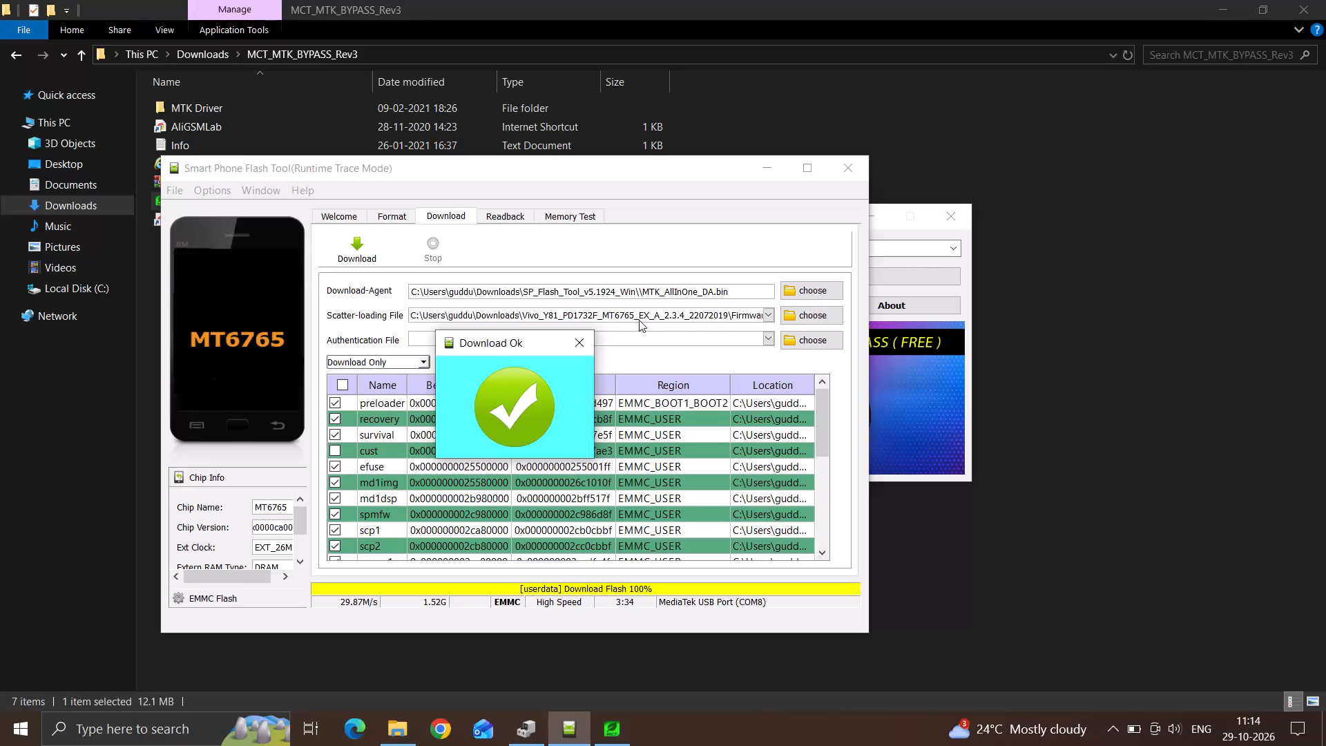
Dismiss the download-complete message and close Smart Phone Flash Tool.
{"action": "left_click_drag", "start_coordinate": [563, 345], "coordinate": [599, 345]}
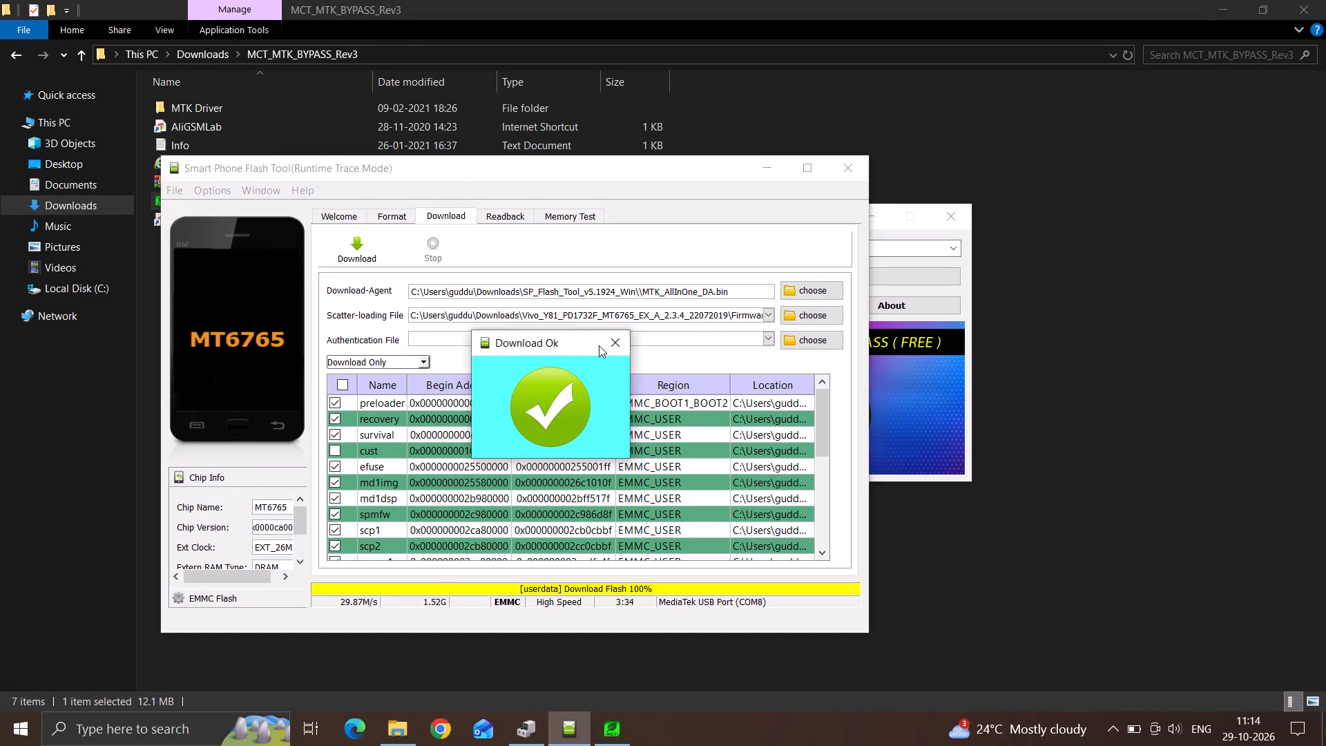
{"action": "left_click", "coordinate": [621, 350]}
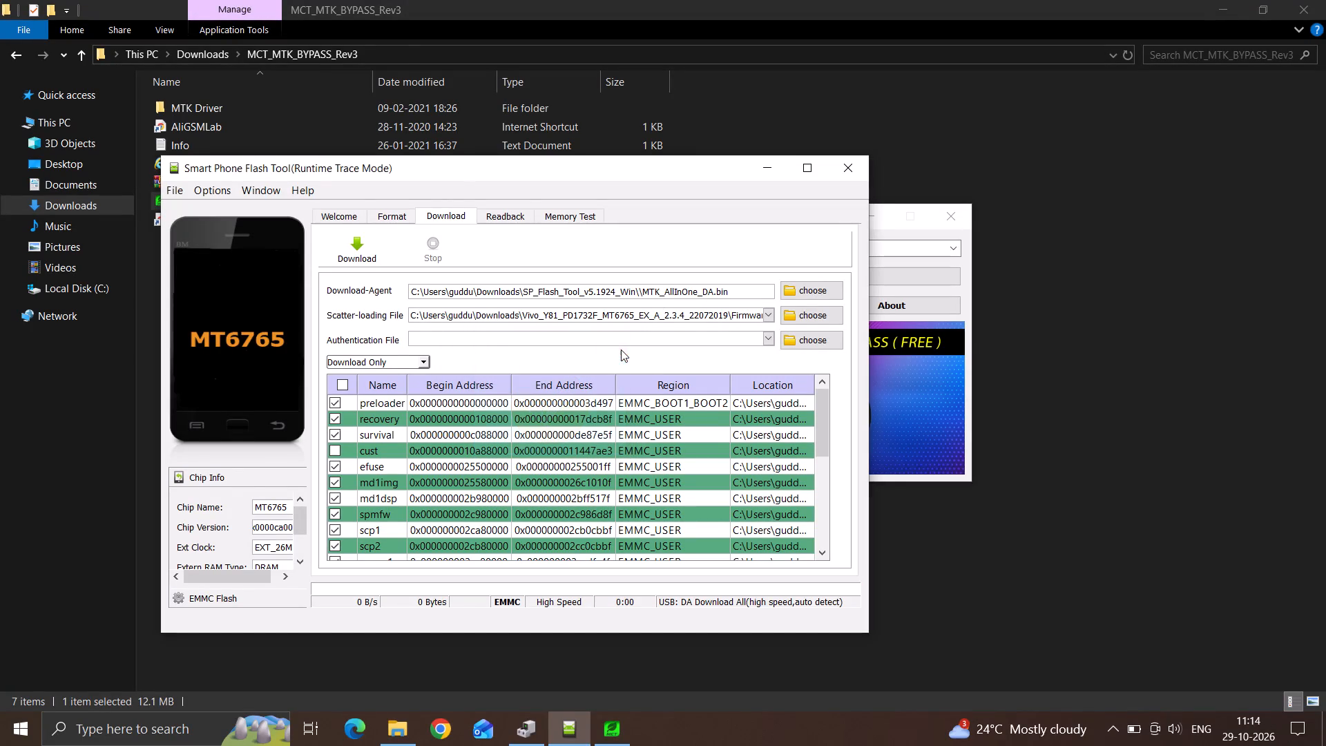
{"action": "left_click", "coordinate": [840, 178]}
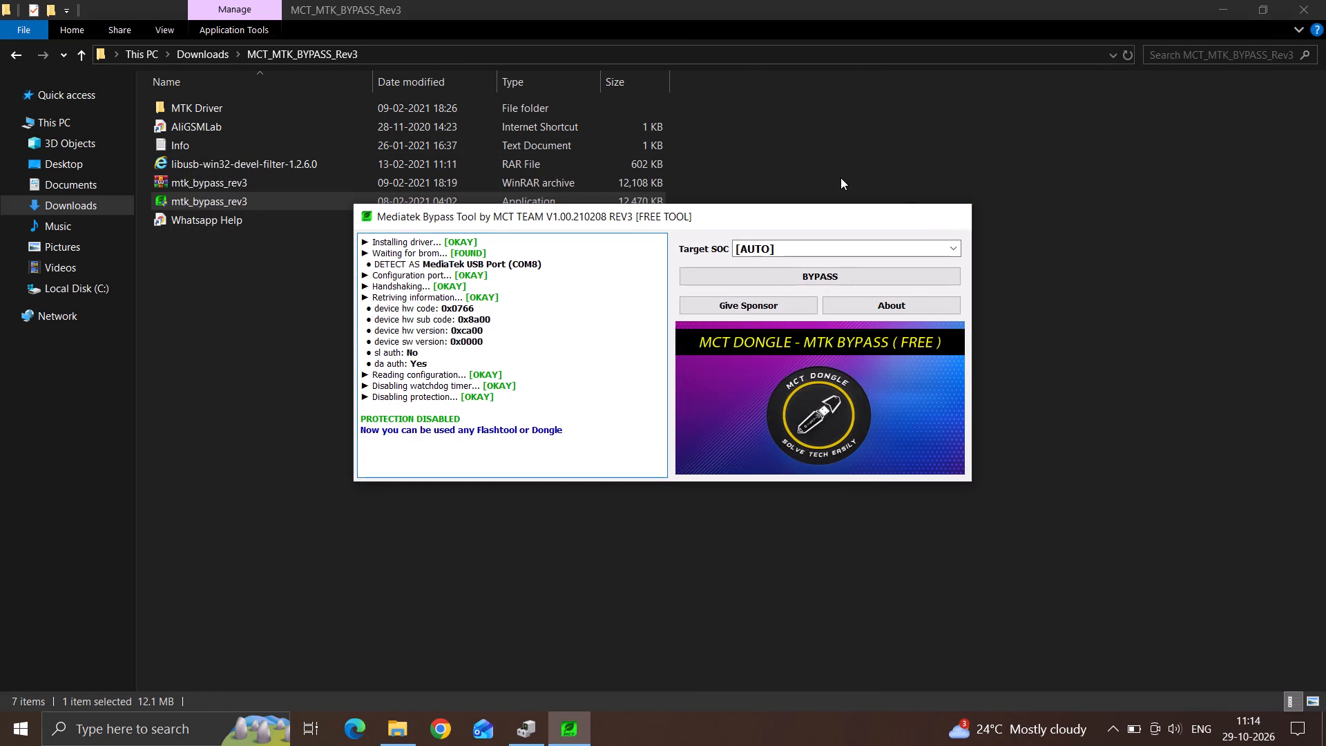
Close the MCT_MTK_BYPASS_Rev3 folder window and the Mediatek Bypass Tool.
{"action": "left_click", "coordinate": [1300, 15]}
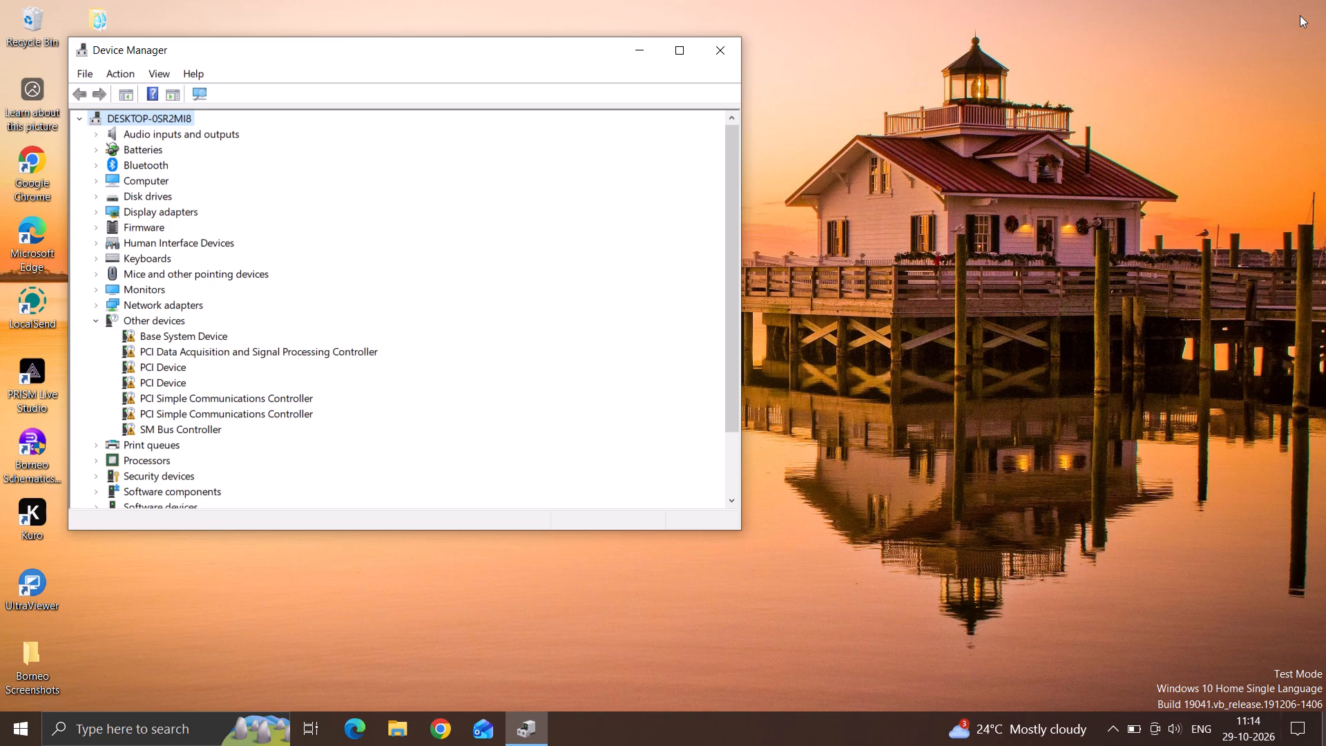
Open the available network connections from the quick actions and close Device Manager.
{"action": "left_click", "coordinate": [1314, 734]}
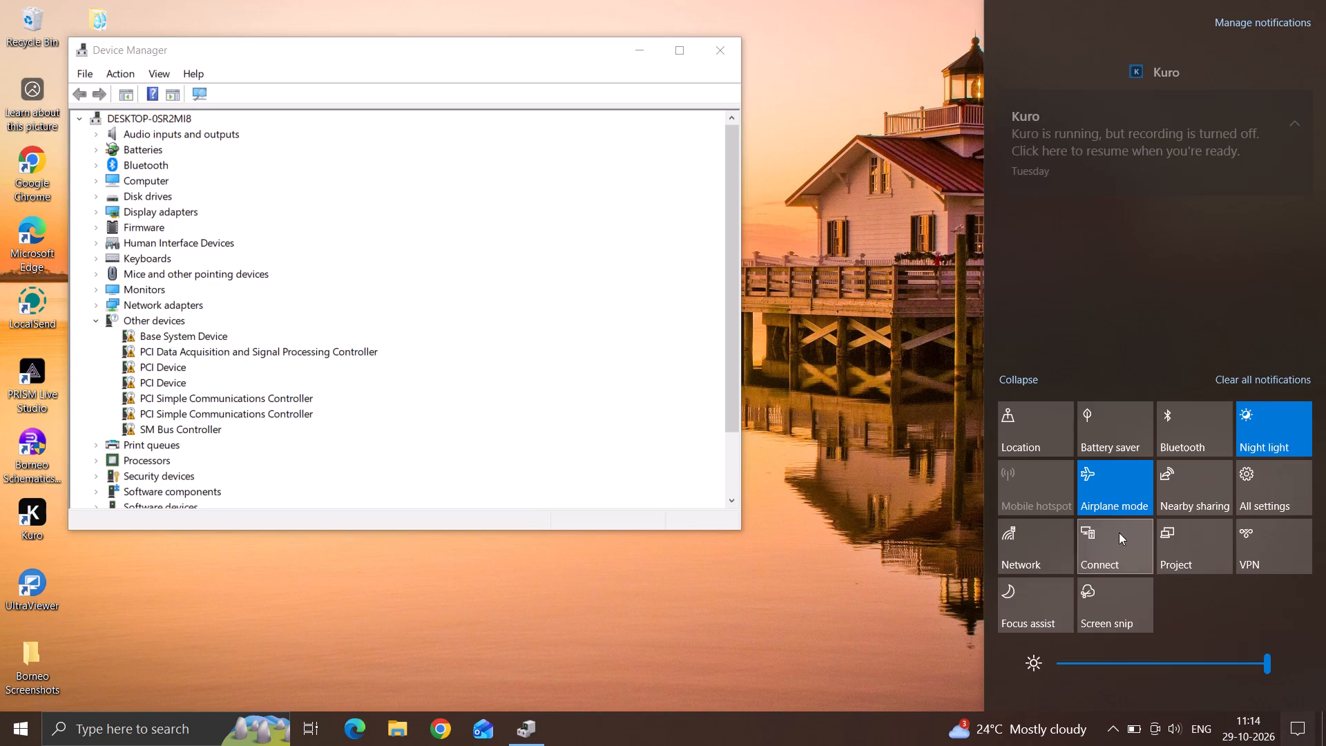
{"action": "left_click", "coordinate": [1014, 544]}
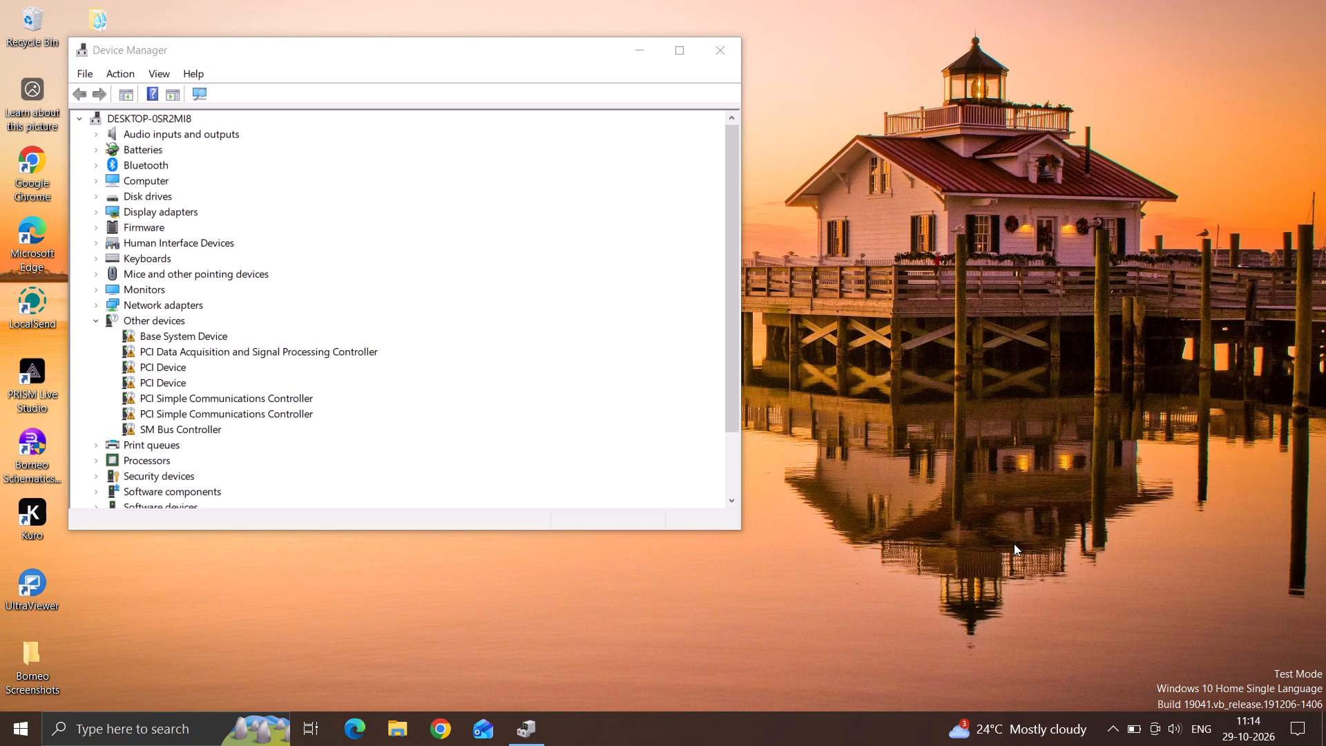
{"action": "left_click", "coordinate": [1088, 233]}
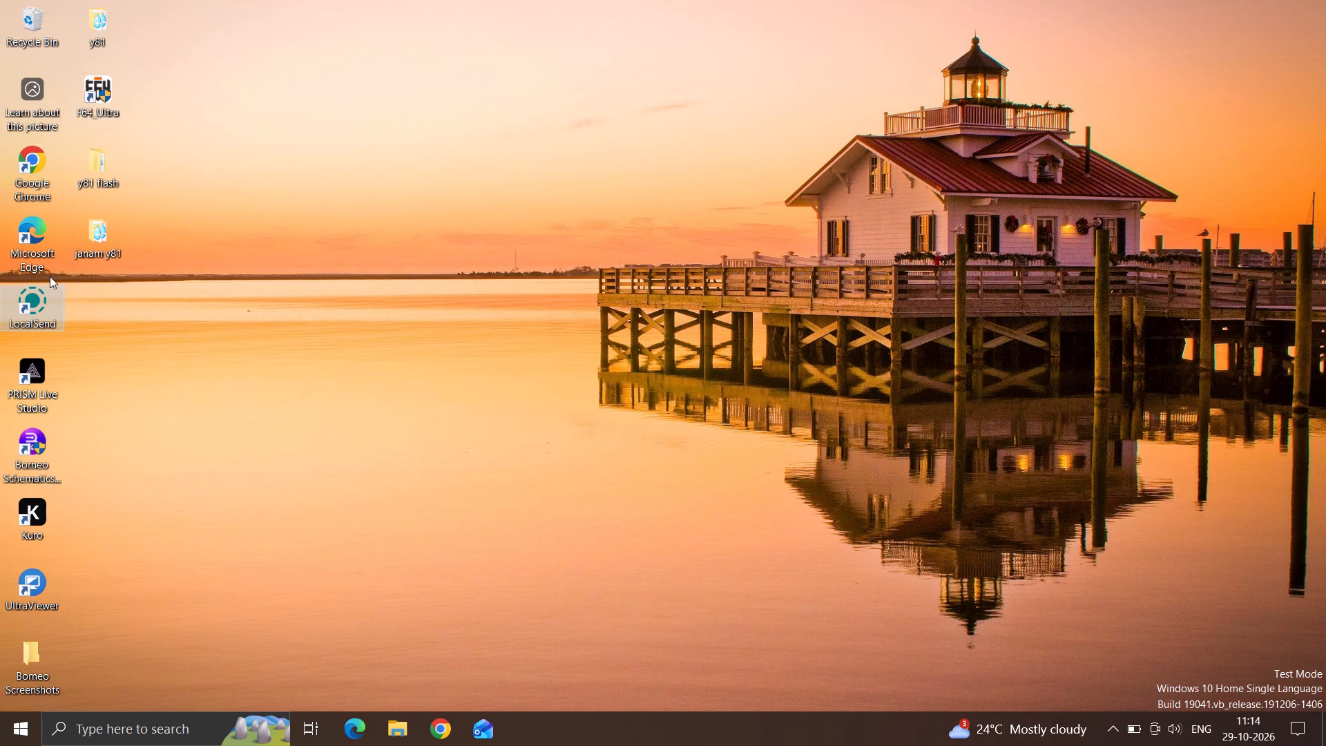
Launch LocalSend from the desktop.
{"action": "double_click", "coordinate": [30, 302]}
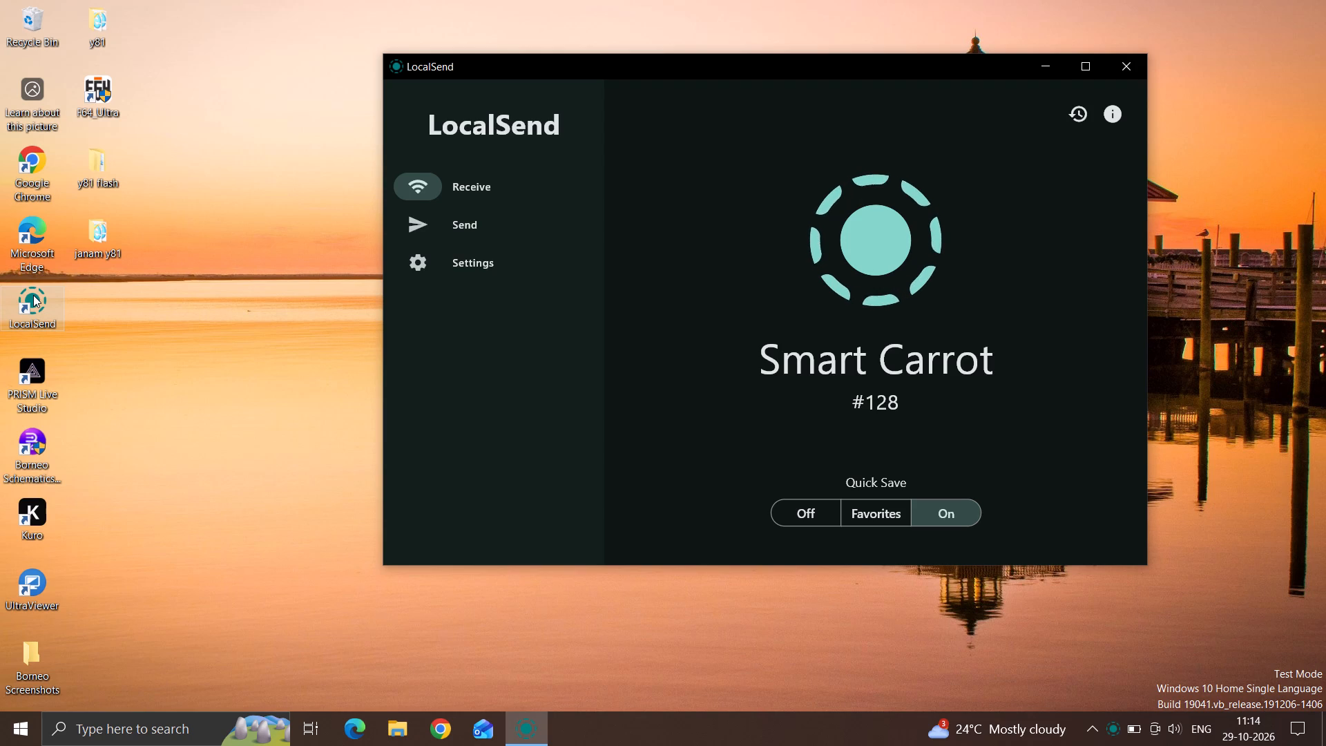
In File Explorer's Downloads folder, delete the Vivo_Y81_PD1732F_MT6765_EX_A_2.3.4 ZIP archive dated 29-10-2026.
{"action": "left_click", "coordinate": [396, 721]}
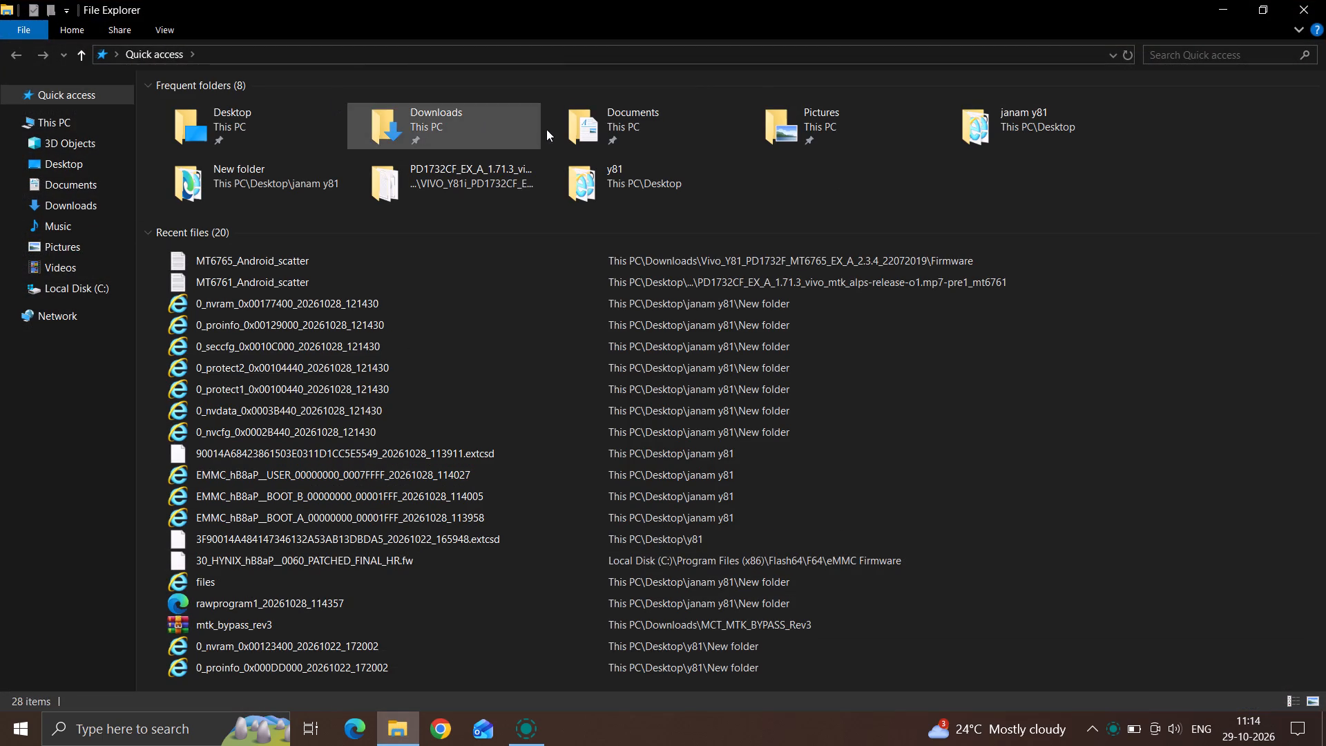
{"action": "left_click", "coordinate": [450, 99]}
{"action": "double_click", "coordinate": [450, 105]}
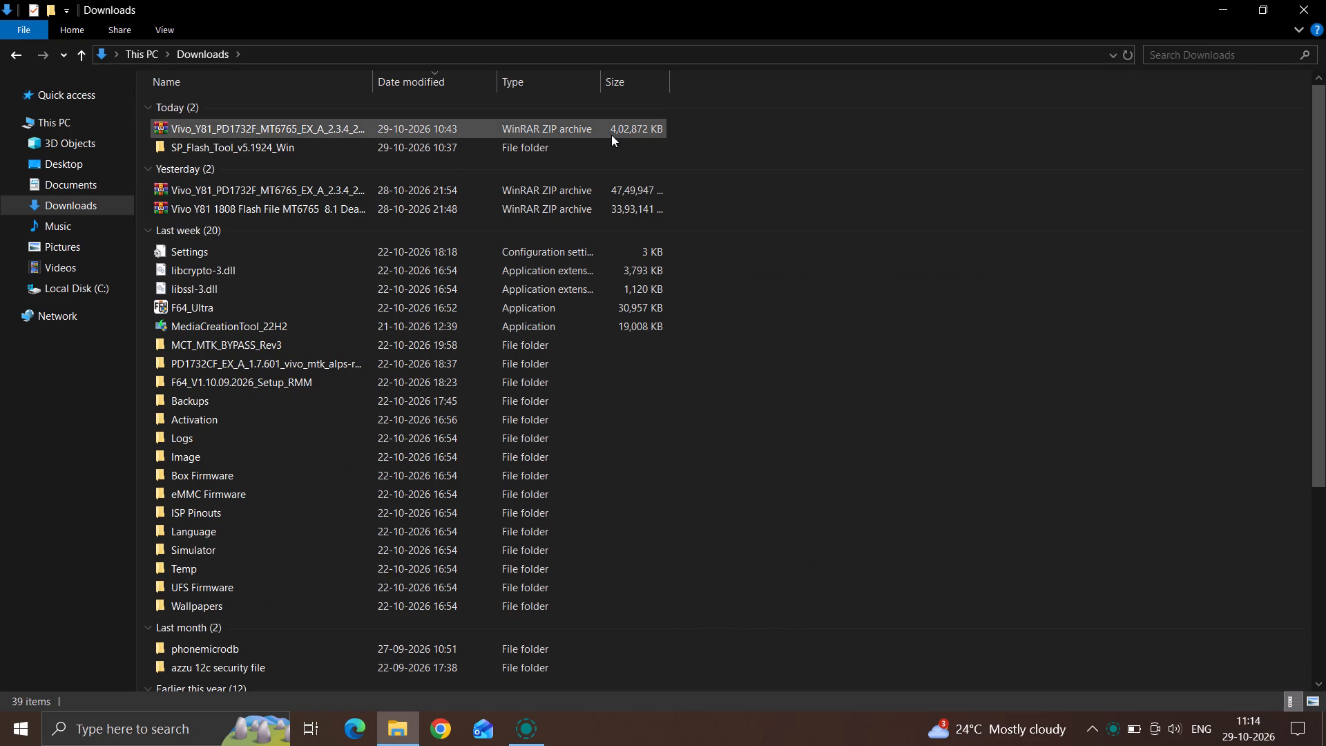
{"action": "right_click", "coordinate": [611, 135]}
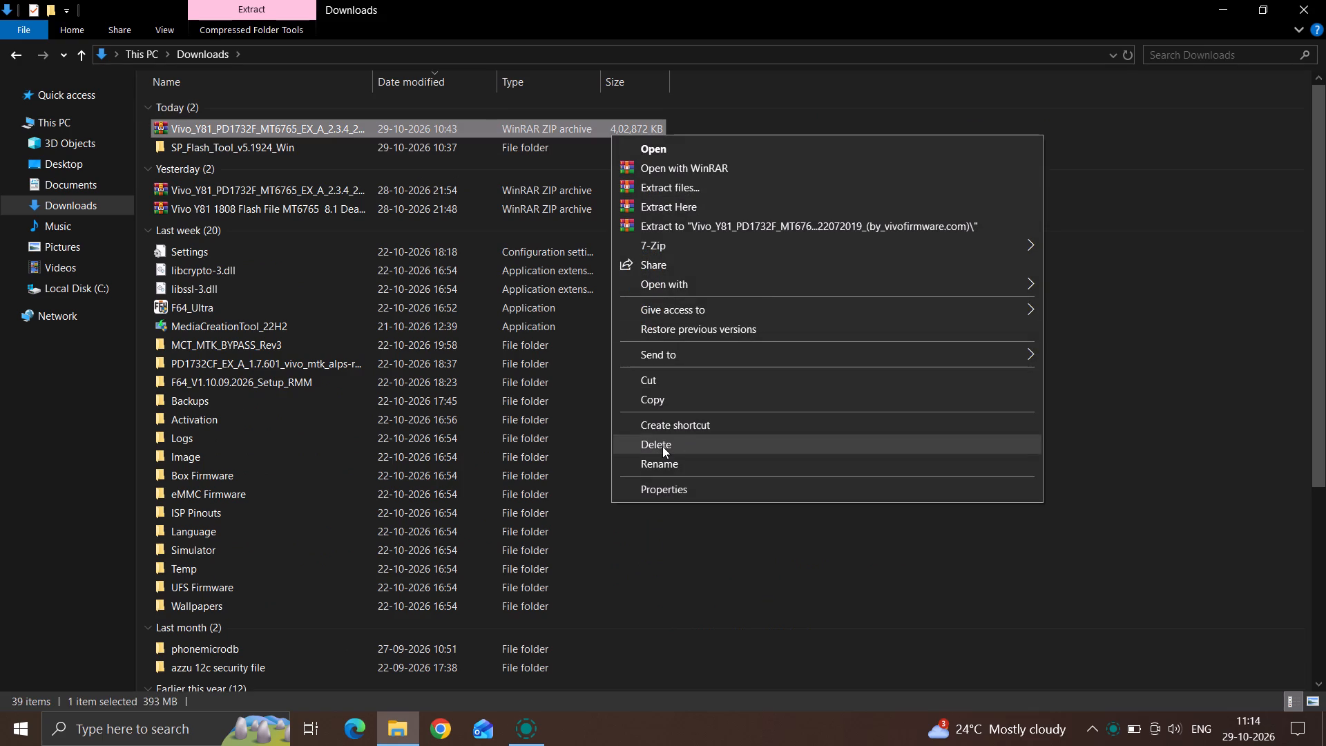
{"action": "left_click", "coordinate": [662, 446]}
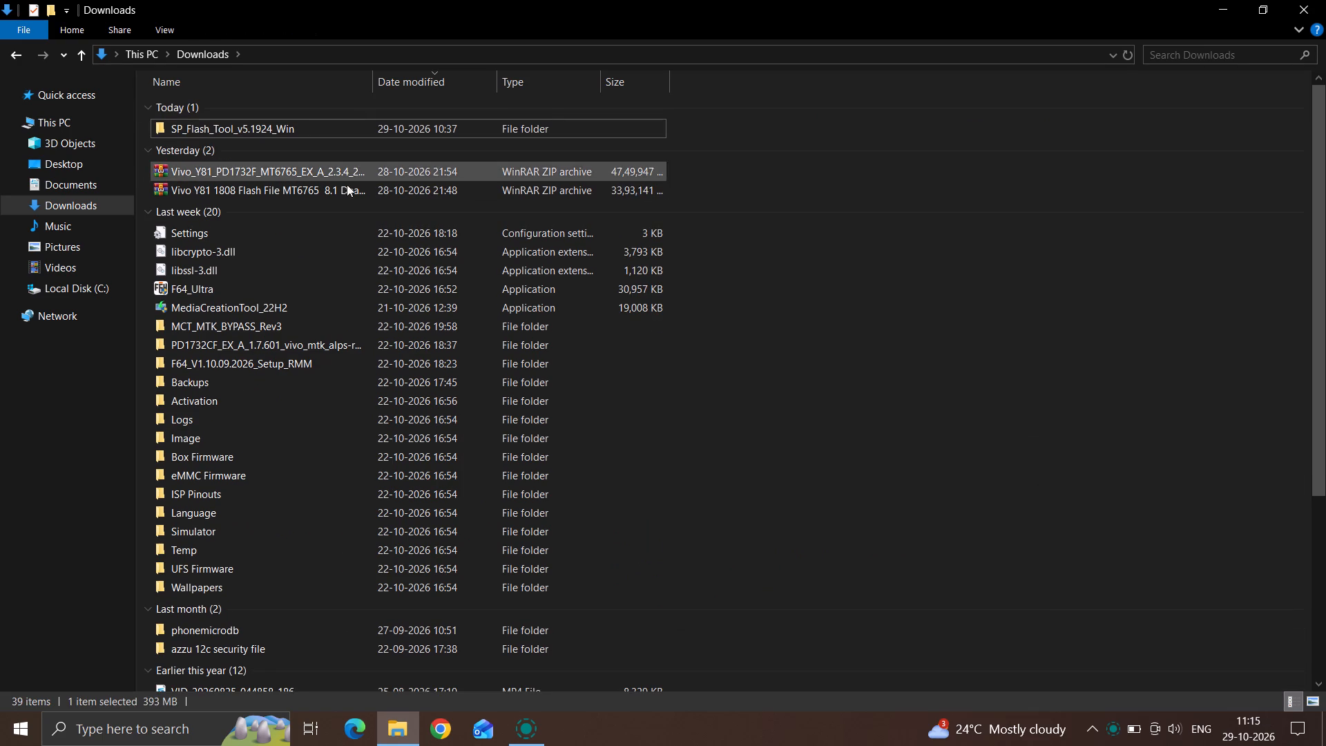
Delete both Vivo Y81 firmware ZIP archives dated 28-10-2026 together.
{"action": "left_click_drag", "start_coordinate": [691, 165], "coordinate": [624, 191]}
{"action": "right_click", "coordinate": [624, 191]}
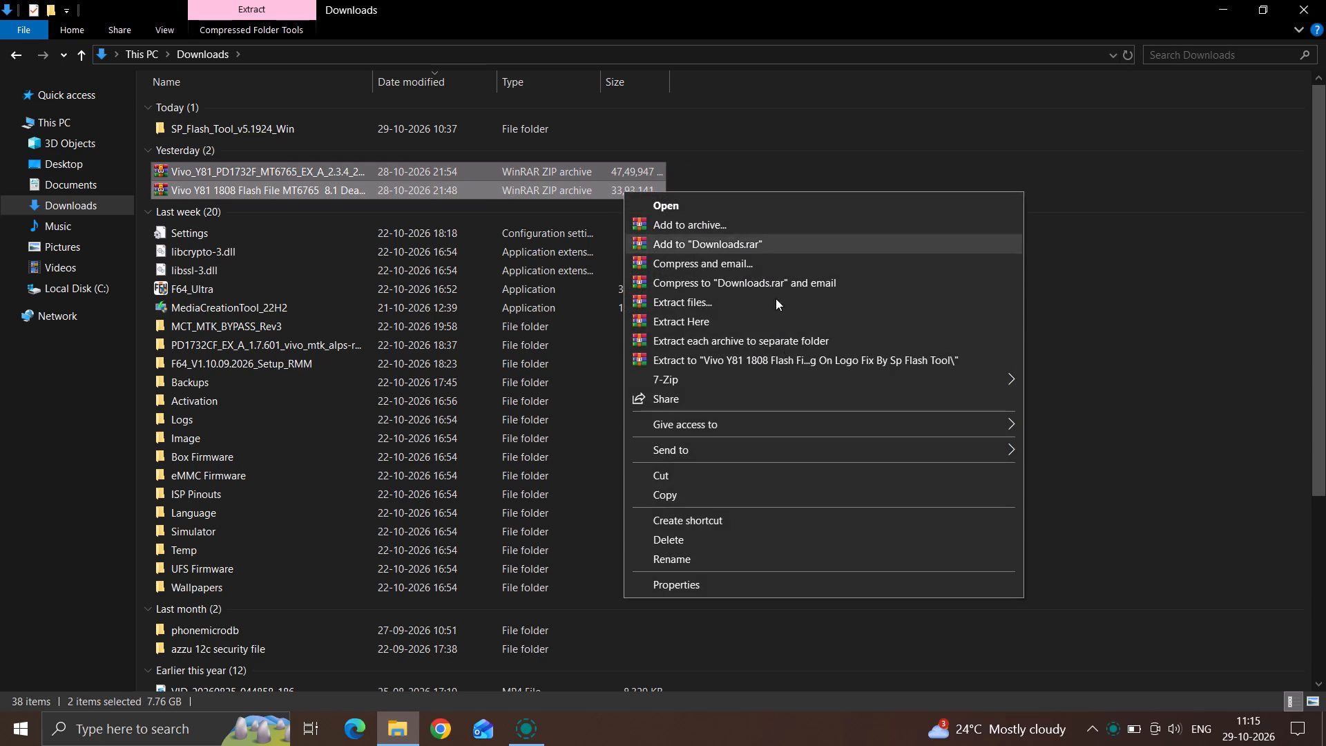
{"action": "left_click", "coordinate": [667, 530]}
Delete the extracted Vivo_Y81_PD1732F_MT6765_EX_A_2.3.4_22072019 folder from the end of the Downloads list.
{"action": "scroll", "coordinate": [420, 442], "scroll_direction": "down", "scroll_amount": 6}
{"action": "left_click", "coordinate": [420, 442]}
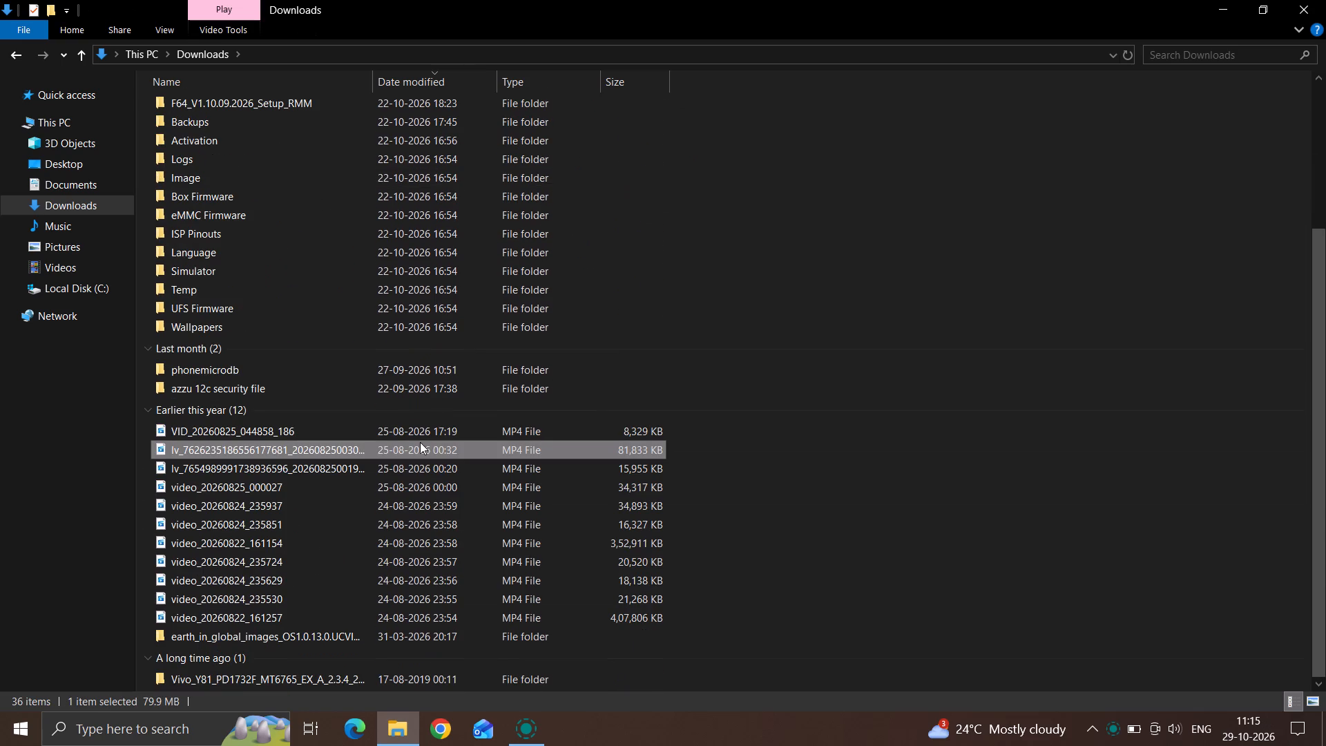
{"action": "scroll", "coordinate": [420, 442], "scroll_direction": "down", "scroll_amount": 6}
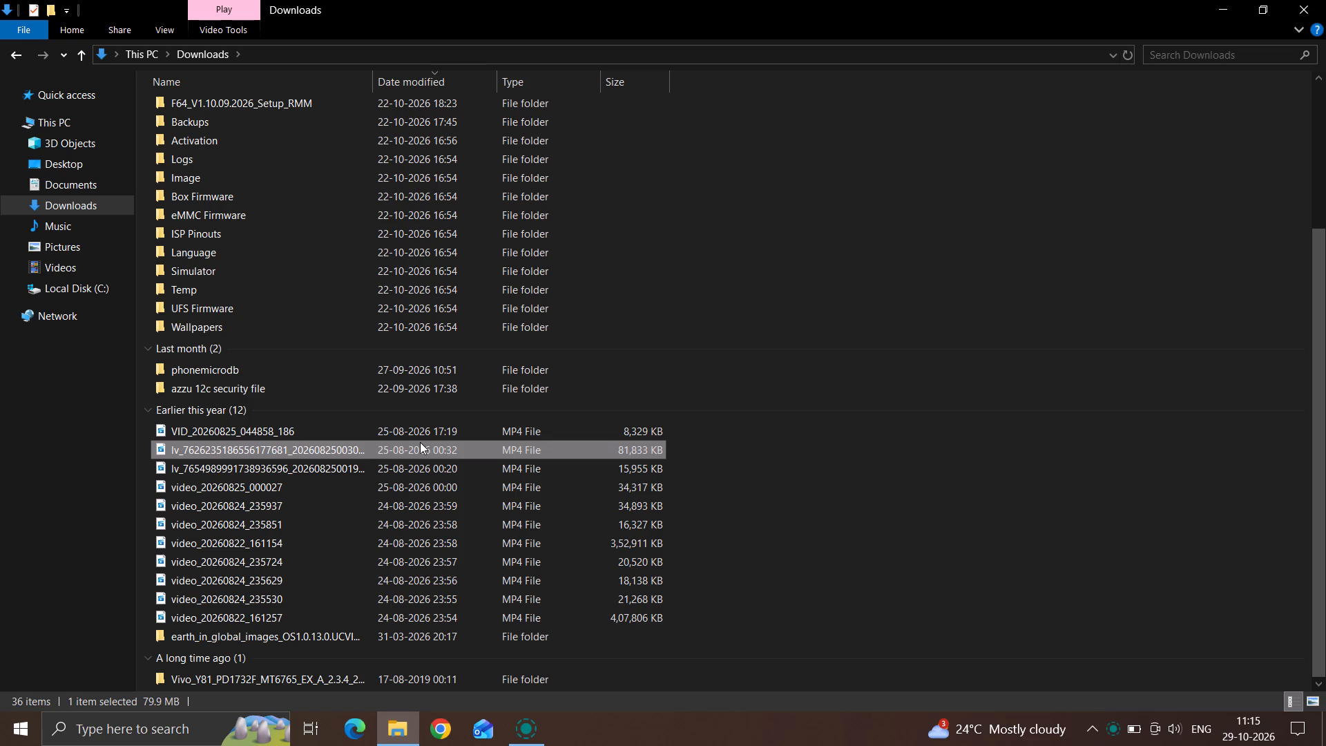
{"action": "scroll", "coordinate": [428, 319], "scroll_direction": "down", "scroll_amount": 6}
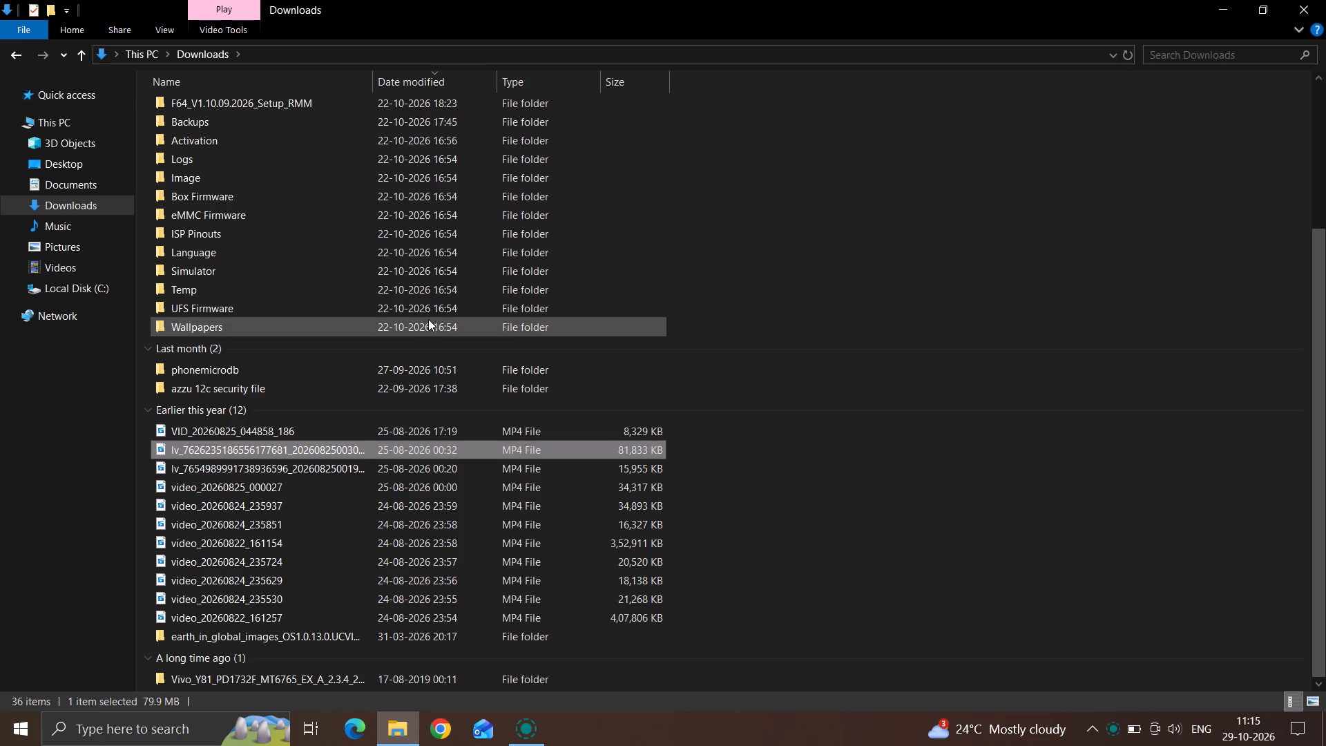
{"action": "scroll", "coordinate": [428, 319], "scroll_direction": "down", "scroll_amount": 2}
{"action": "right_click", "coordinate": [313, 676]}
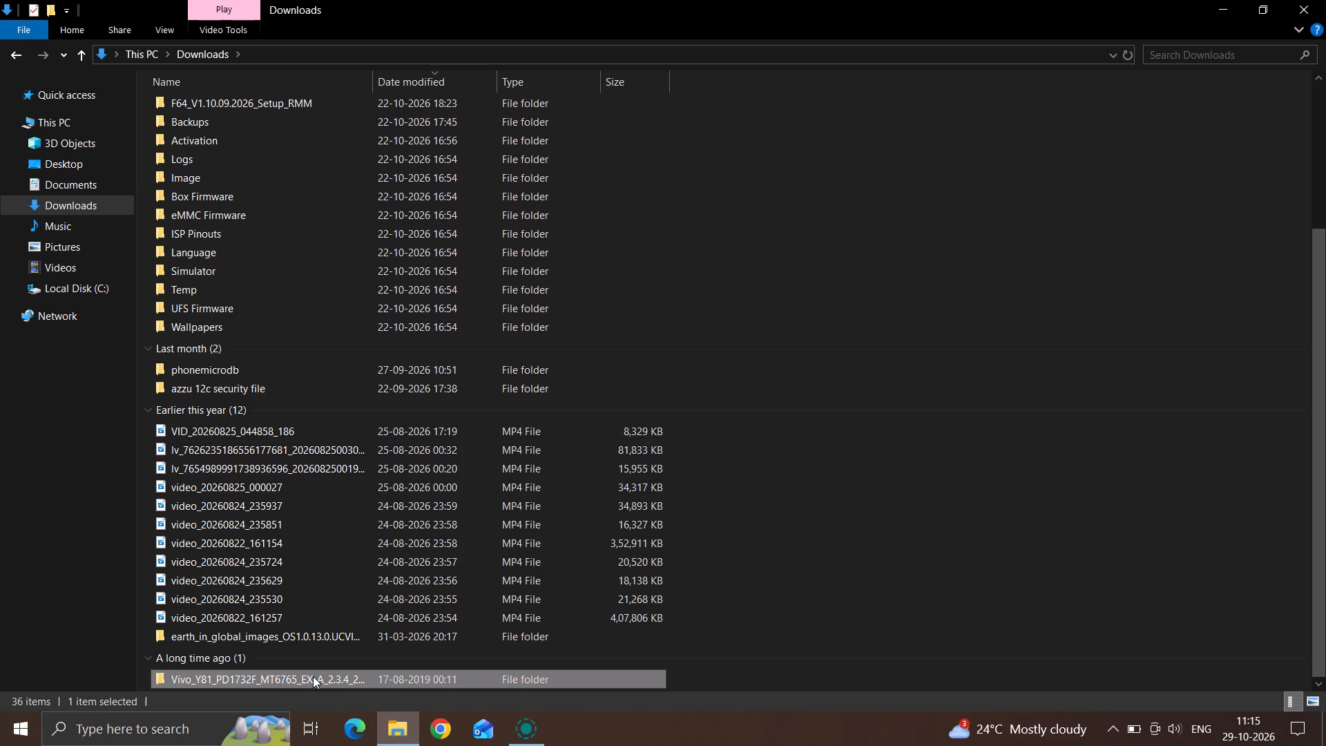
{"action": "left_click", "coordinate": [385, 614]}
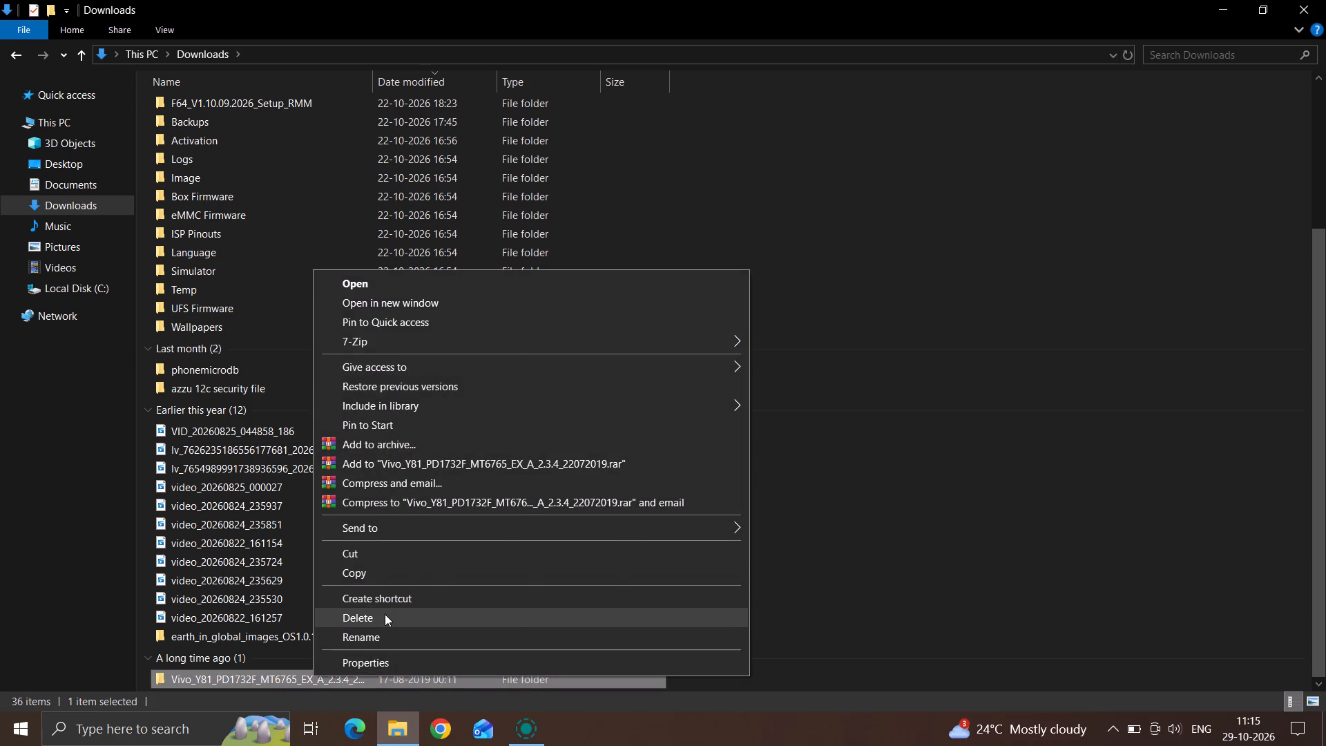
Switch to the LocalSend window.
{"action": "left_click", "coordinate": [542, 716]}
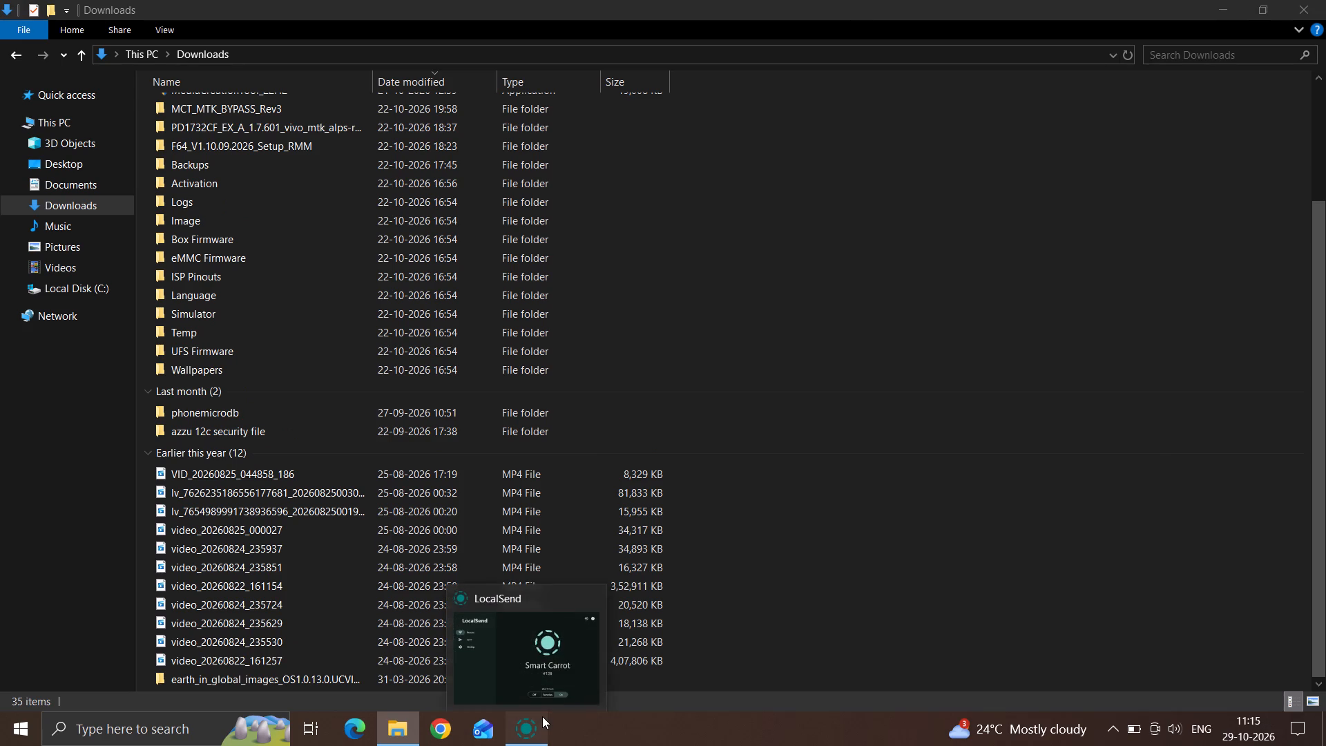
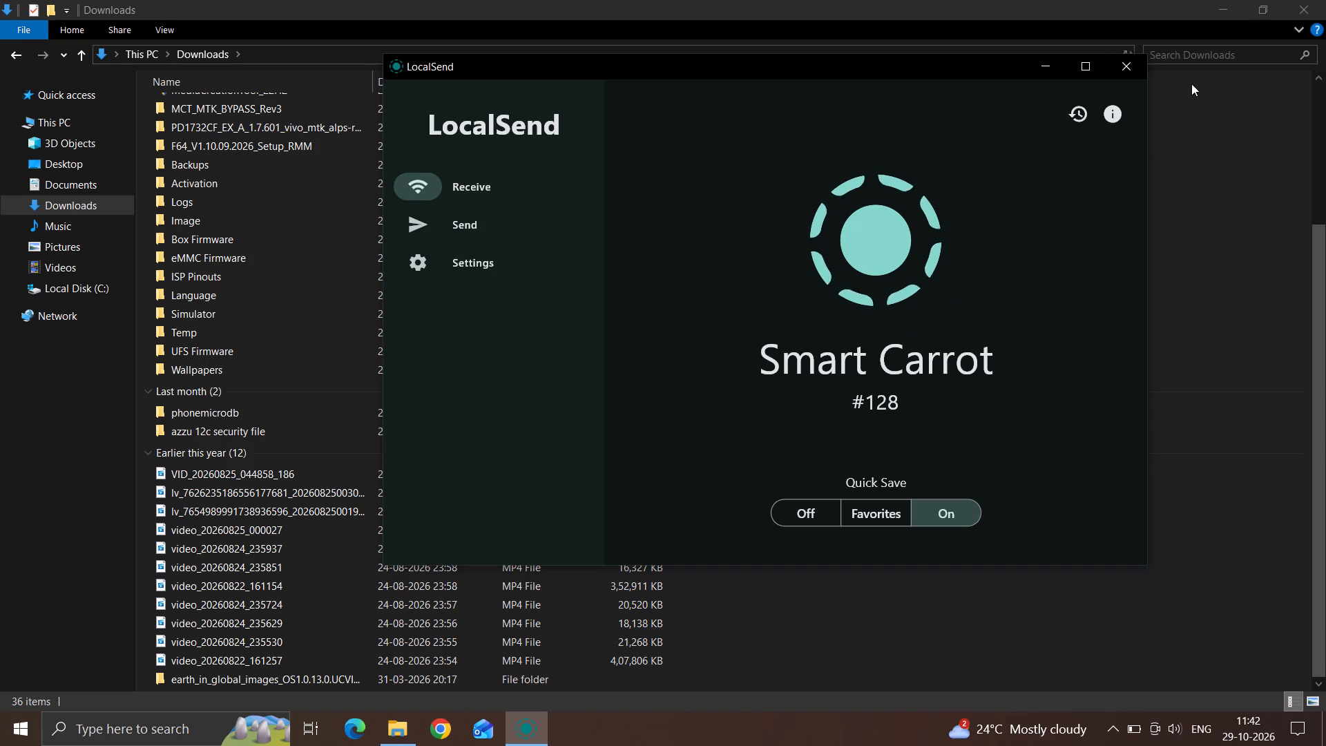
Close the LocalSend window.
{"action": "left_click", "coordinate": [1142, 61]}
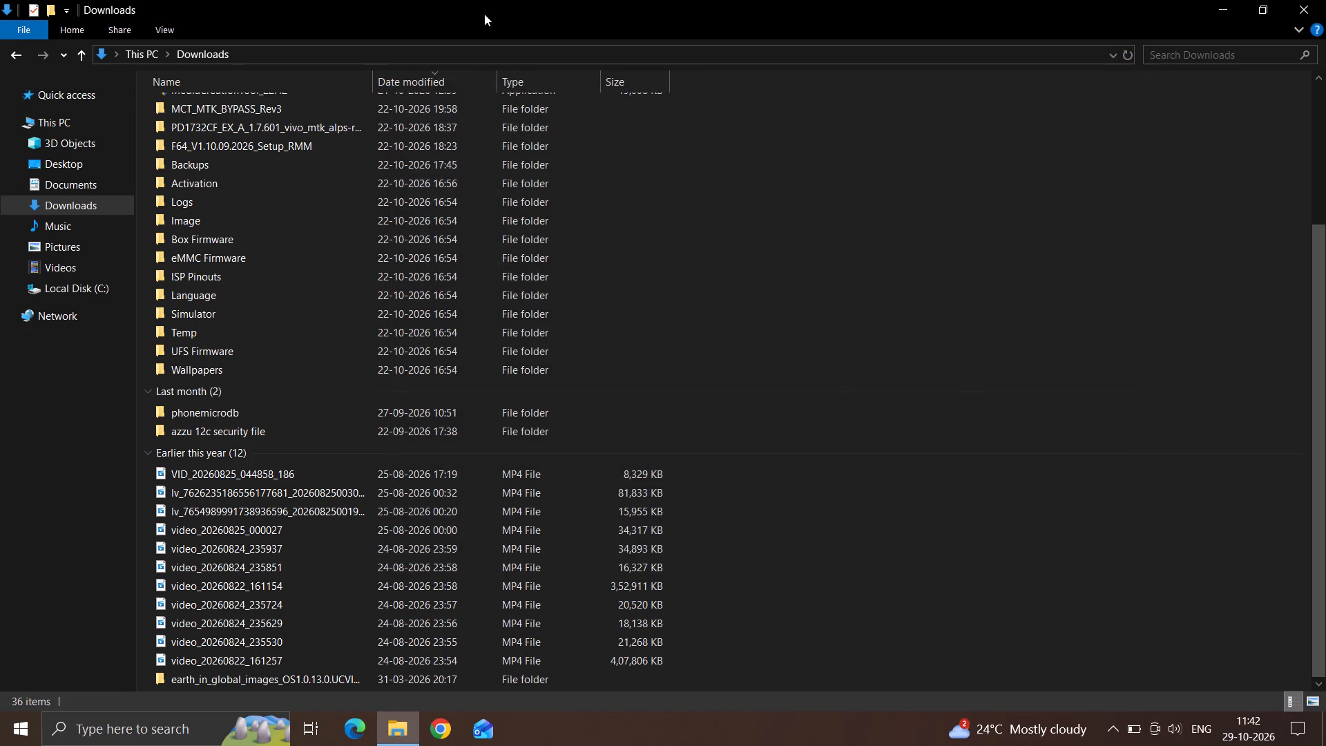
Launch the mtk_bypass_rev3 application from the MCT_MTK_BYPASS_Rev3 folder in Downloads.
{"action": "double_click", "coordinate": [256, 116]}
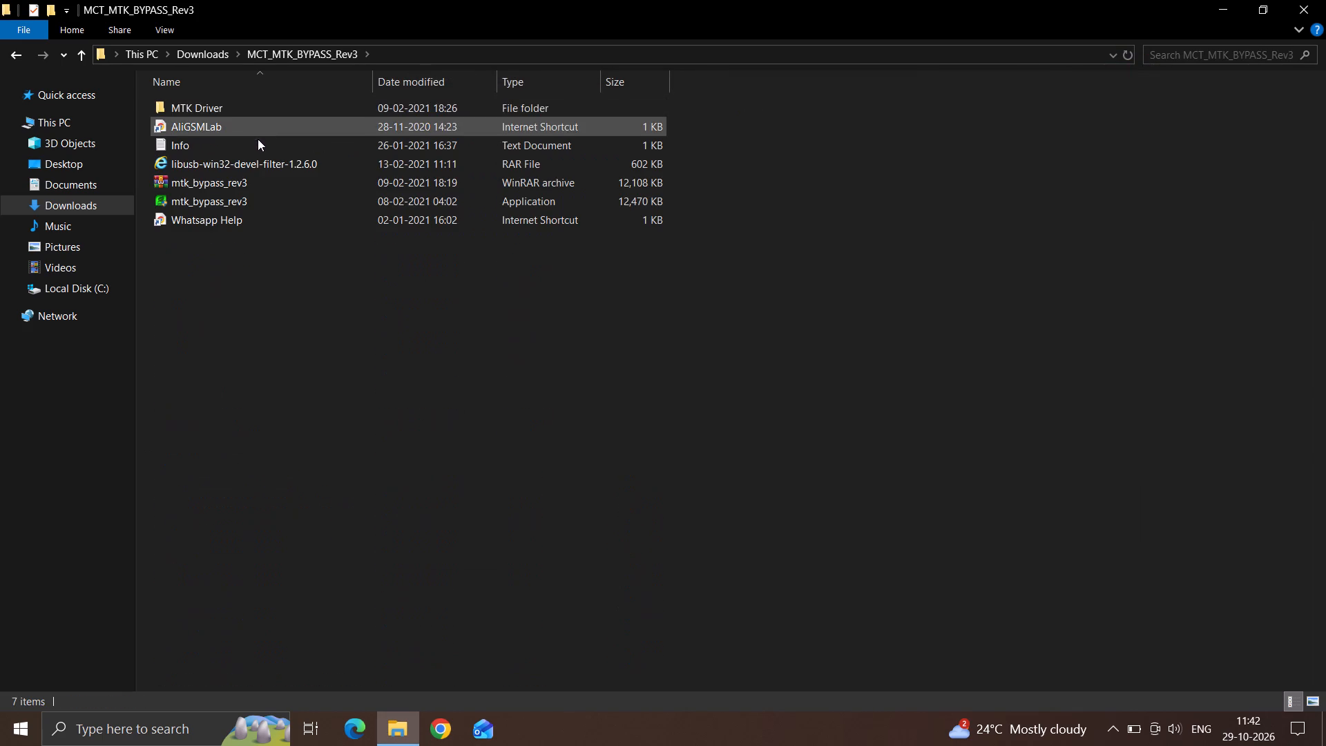
{"action": "double_click", "coordinate": [189, 197]}
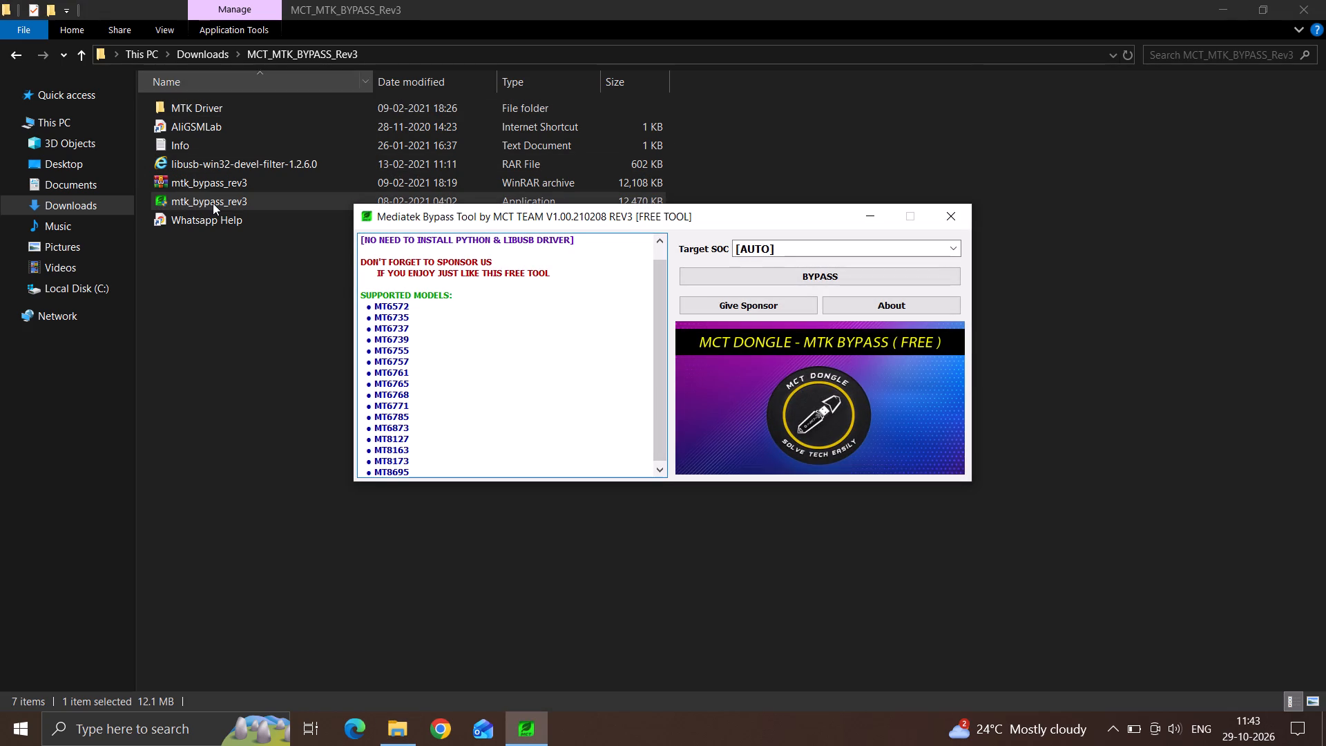
Launch flash_tool from the SP_Flash_Tool_v5.1924_Win folder in Downloads and dismiss its startup message.
{"action": "left_click", "coordinate": [209, 61]}
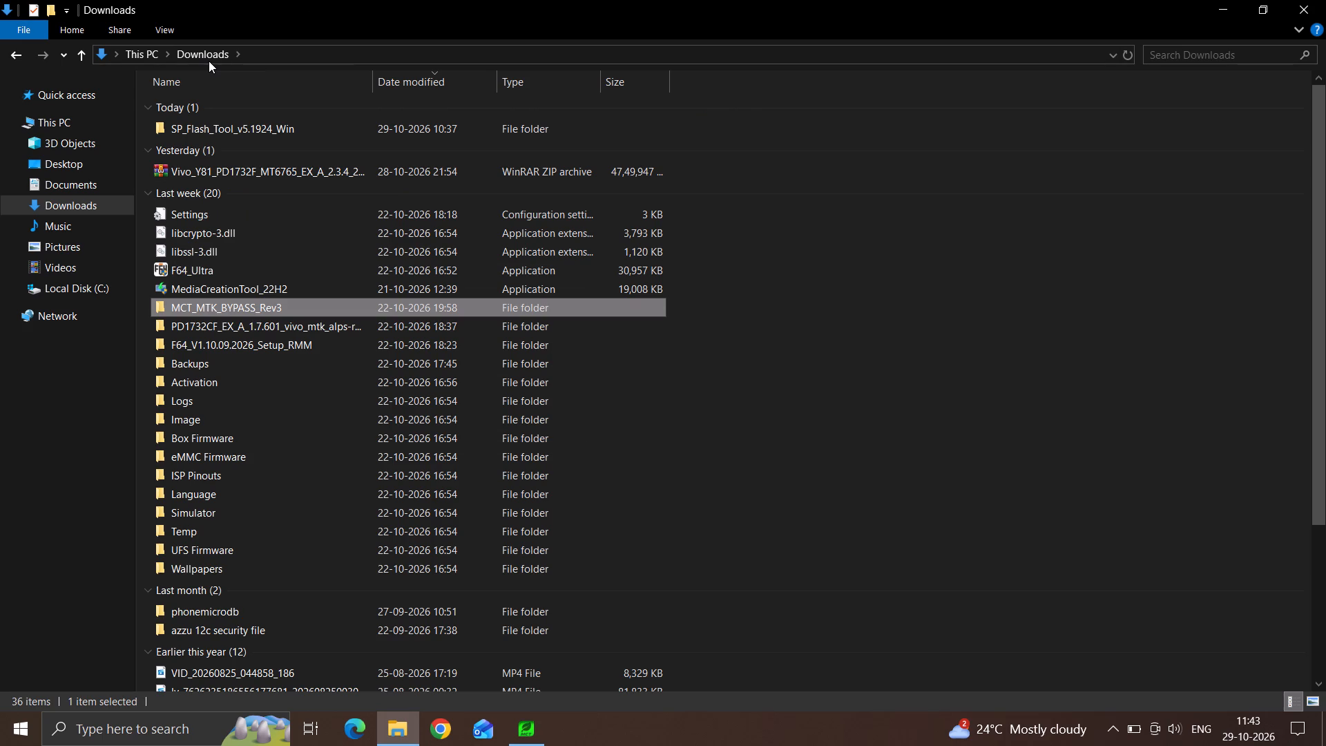
{"action": "scroll", "coordinate": [309, 513], "scroll_direction": "right", "scroll_amount": 1}
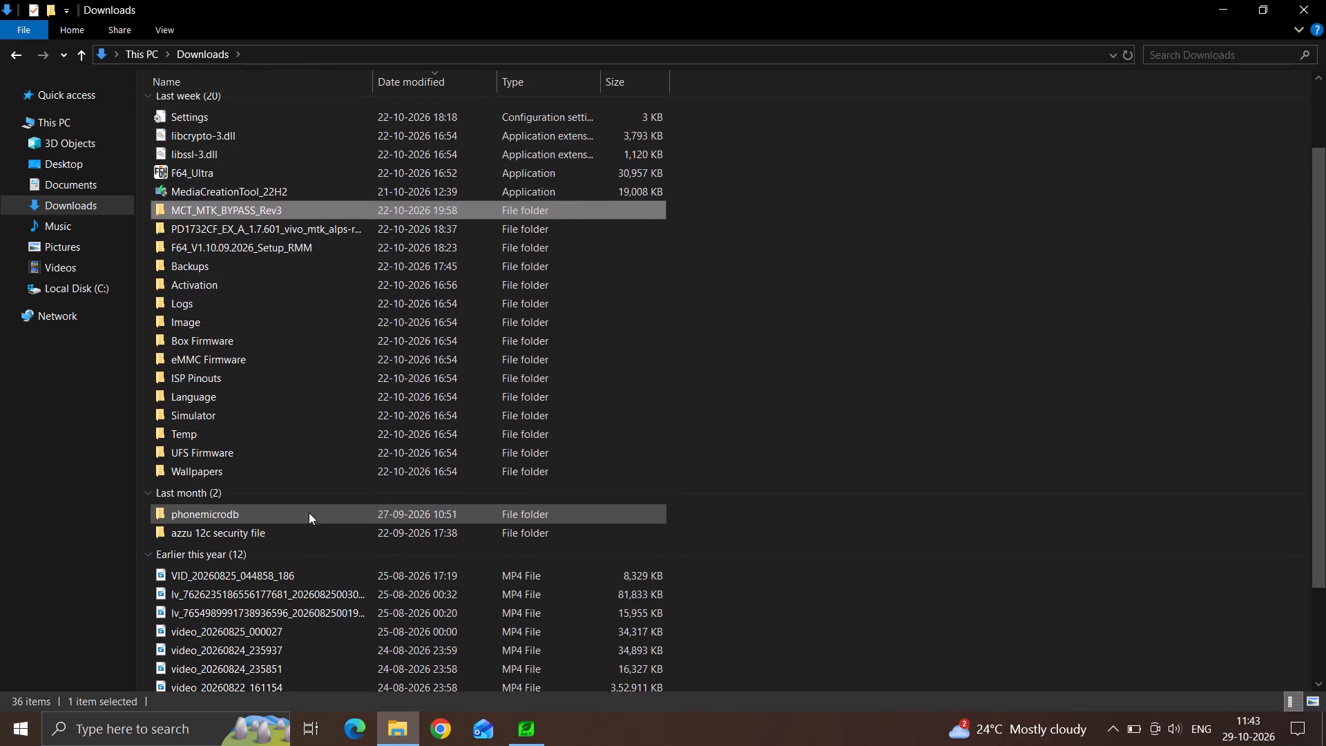
{"action": "scroll", "coordinate": [309, 513], "scroll_direction": "right", "scroll_amount": 1}
{"action": "scroll", "coordinate": [229, 176], "scroll_direction": "up", "scroll_amount": 1}
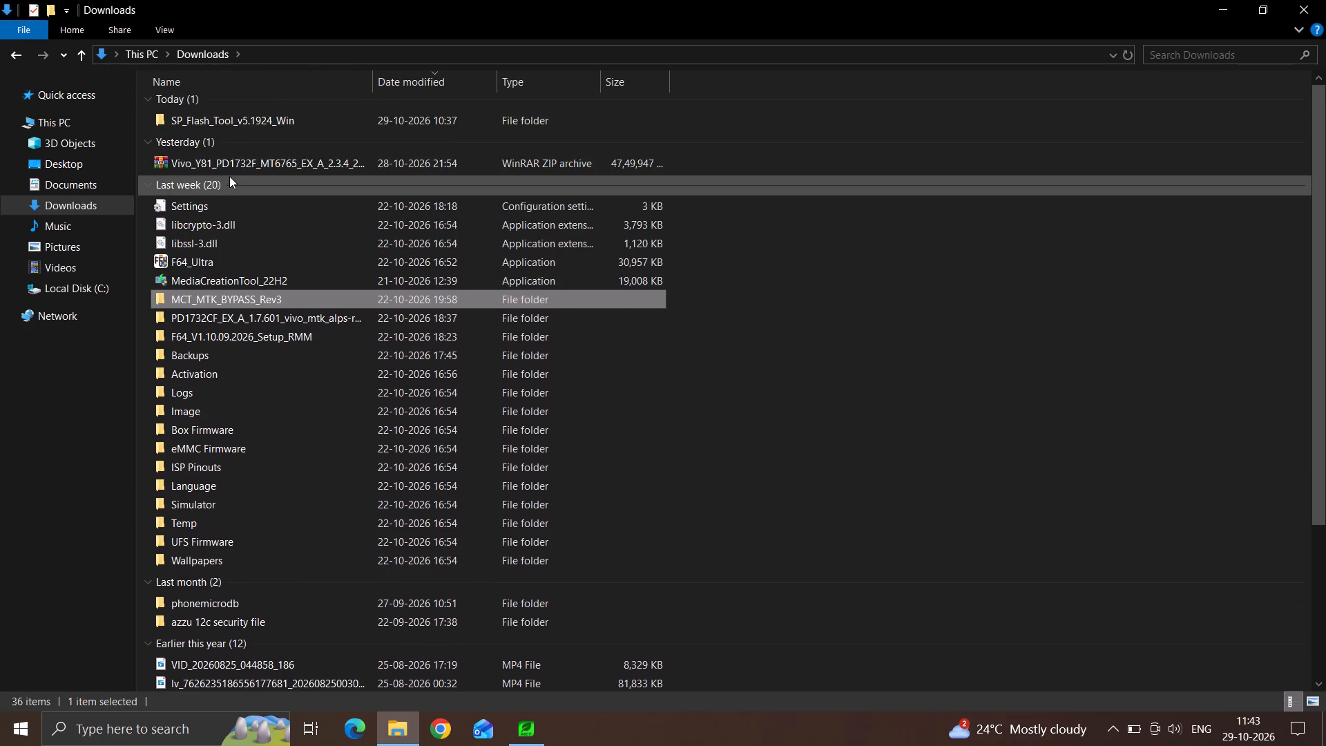
{"action": "scroll", "coordinate": [229, 176], "scroll_direction": "up", "scroll_amount": 1}
{"action": "double_click", "coordinate": [213, 137]}
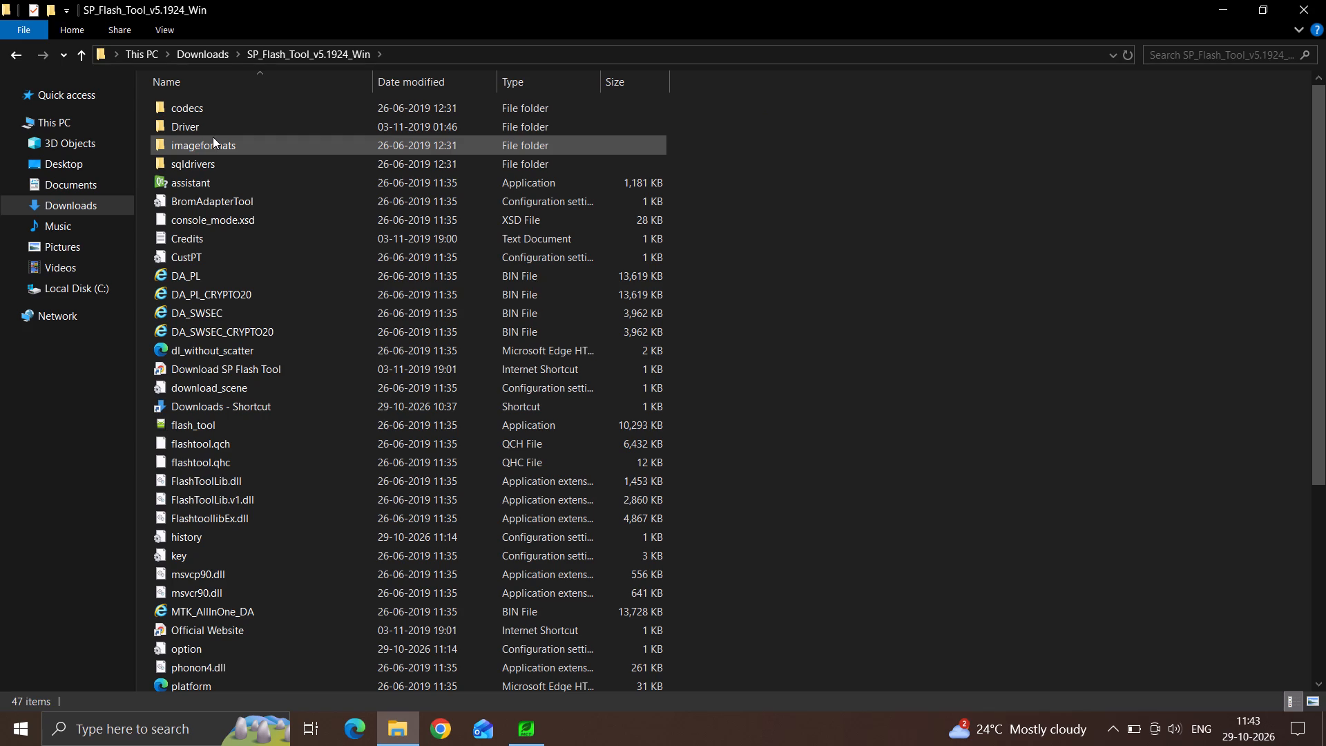
{"action": "double_click", "coordinate": [233, 417]}
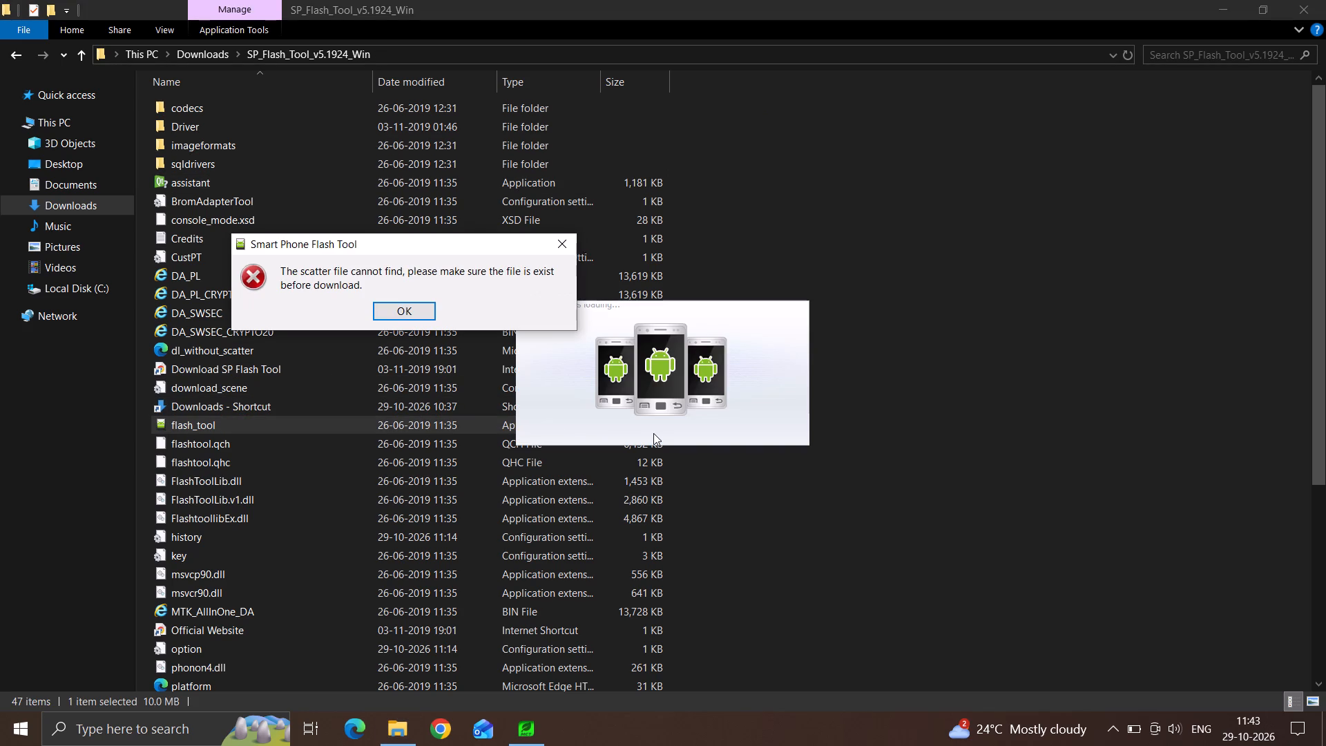
{"action": "left_click", "coordinate": [413, 326]}
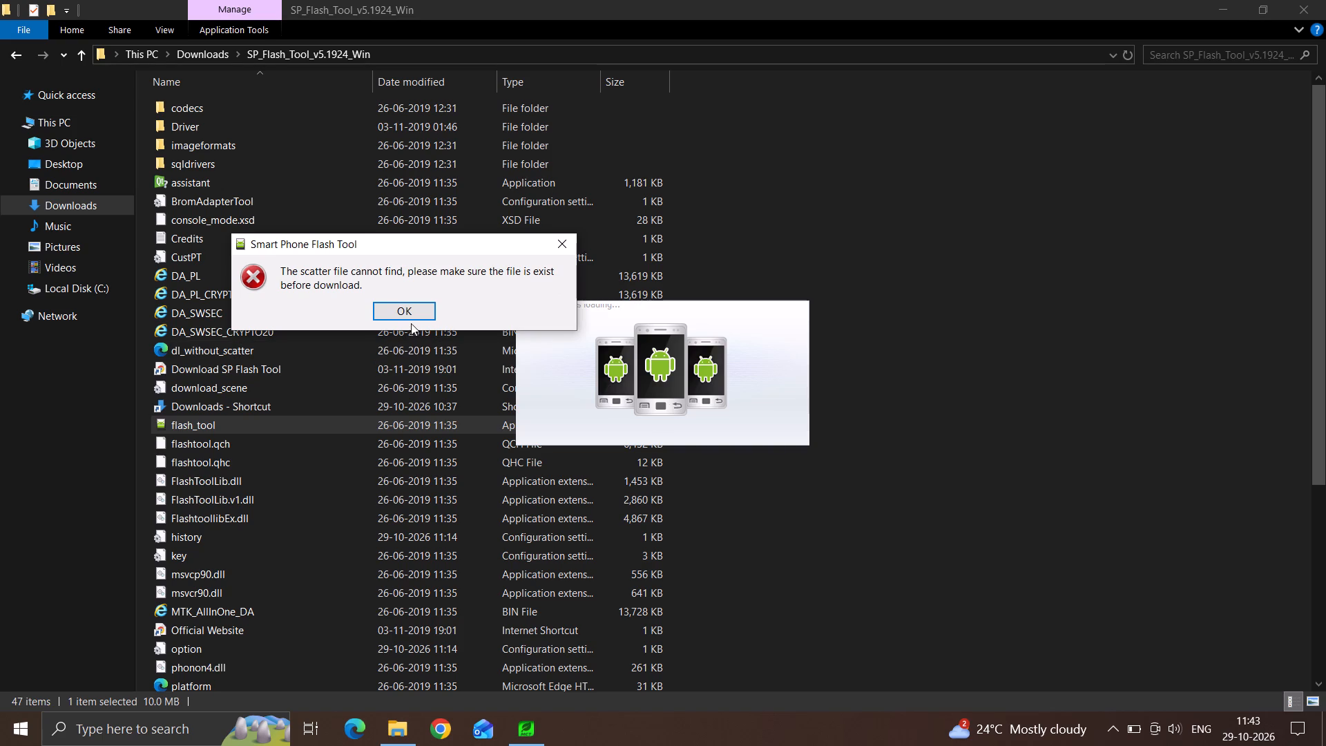
{"action": "left_click", "coordinate": [408, 321]}
{"action": "left_click", "coordinate": [407, 320]}
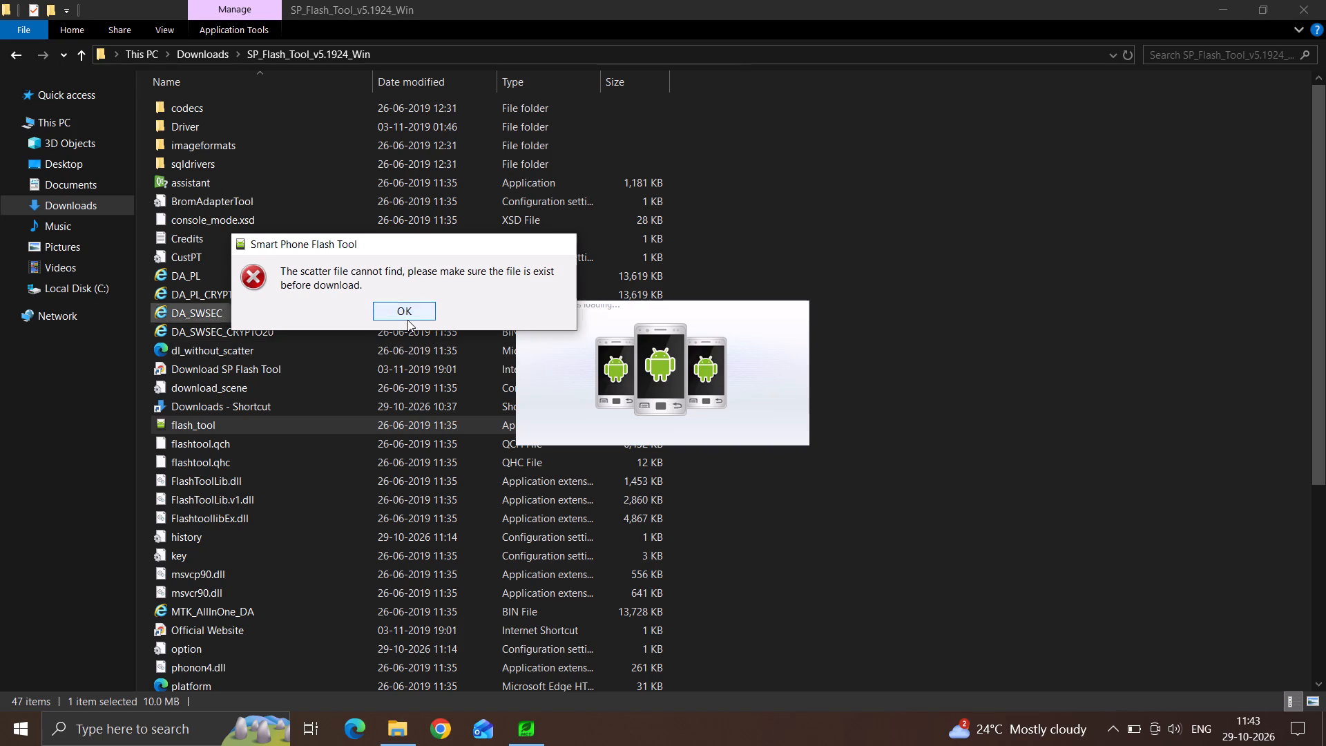
Open the scatter file chooser in Smart Phone Flash Tool.
{"action": "left_click", "coordinate": [707, 204]}
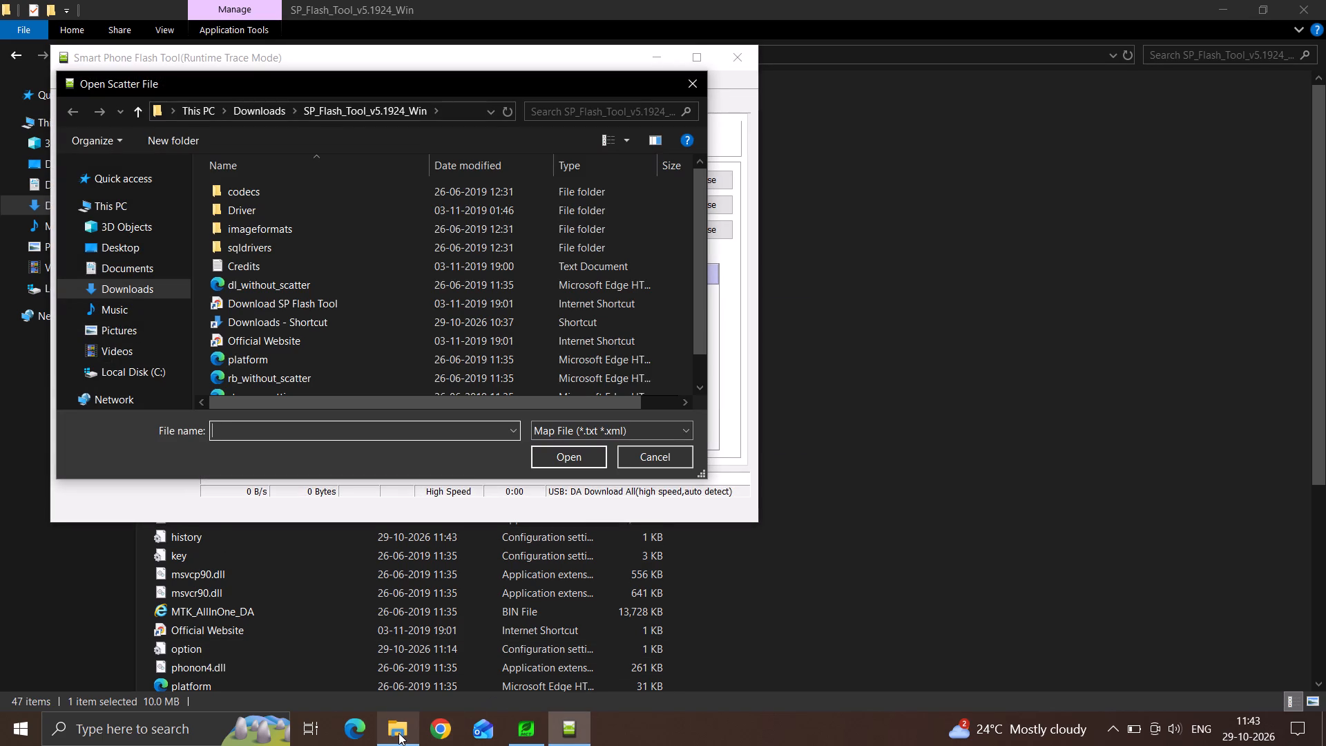
Switch to File Explorer and return to the Downloads folder.
{"action": "left_click", "coordinate": [398, 733]}
{"action": "scroll", "coordinate": [445, 195], "scroll_direction": "up", "scroll_amount": 5}
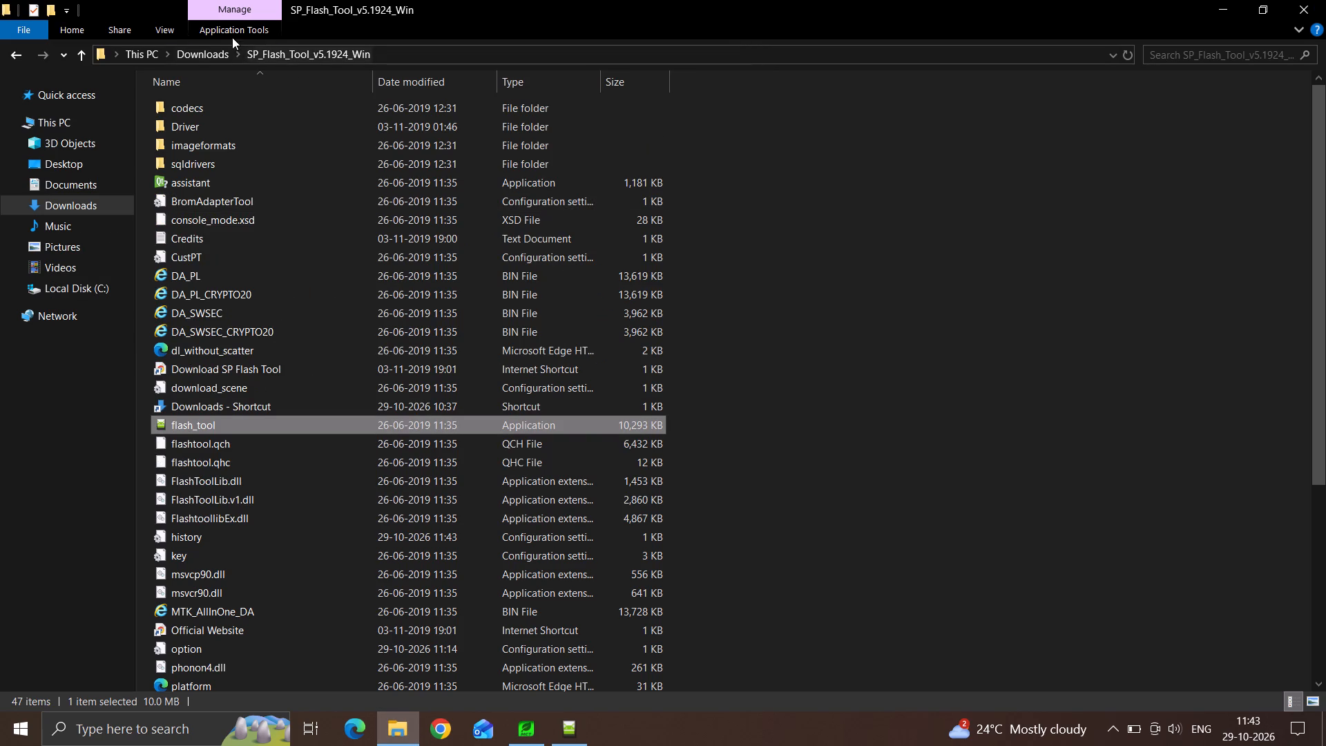
{"action": "left_click", "coordinate": [195, 48]}
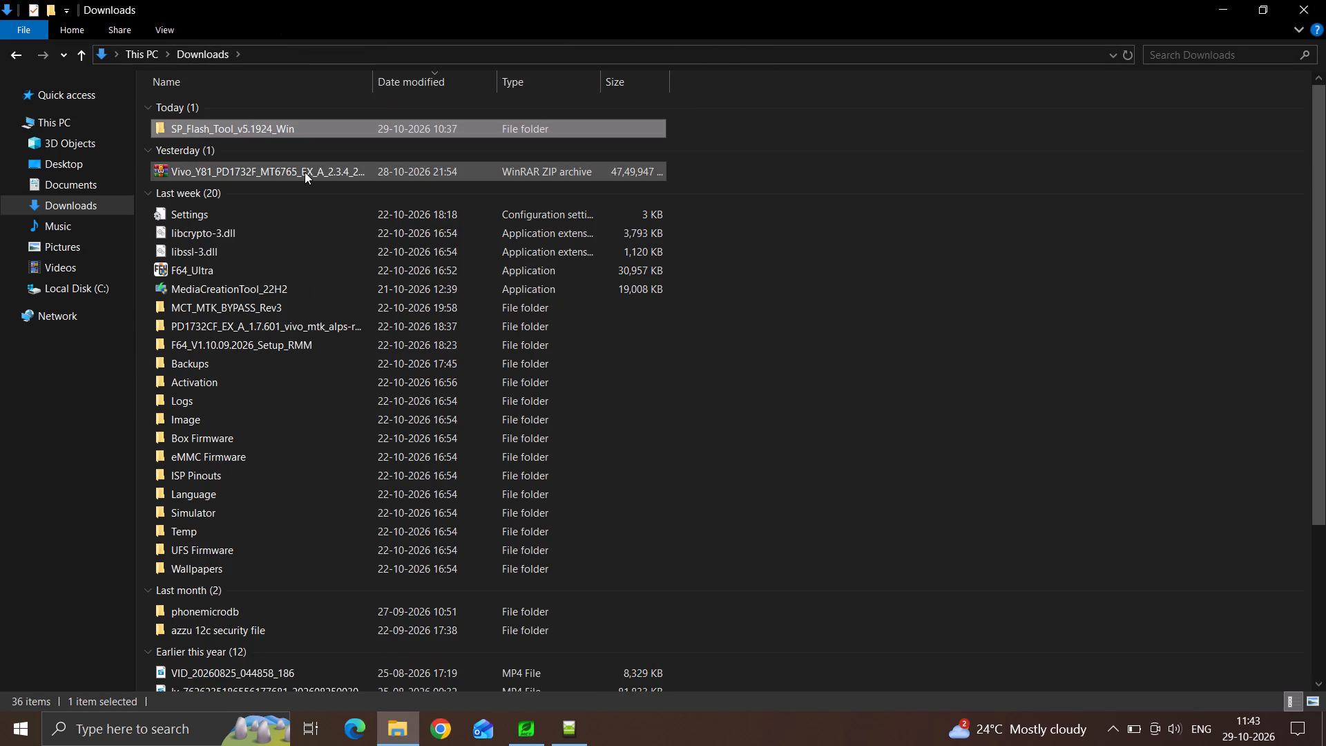
{"action": "scroll", "coordinate": [305, 172], "scroll_direction": "up", "scroll_amount": 1}
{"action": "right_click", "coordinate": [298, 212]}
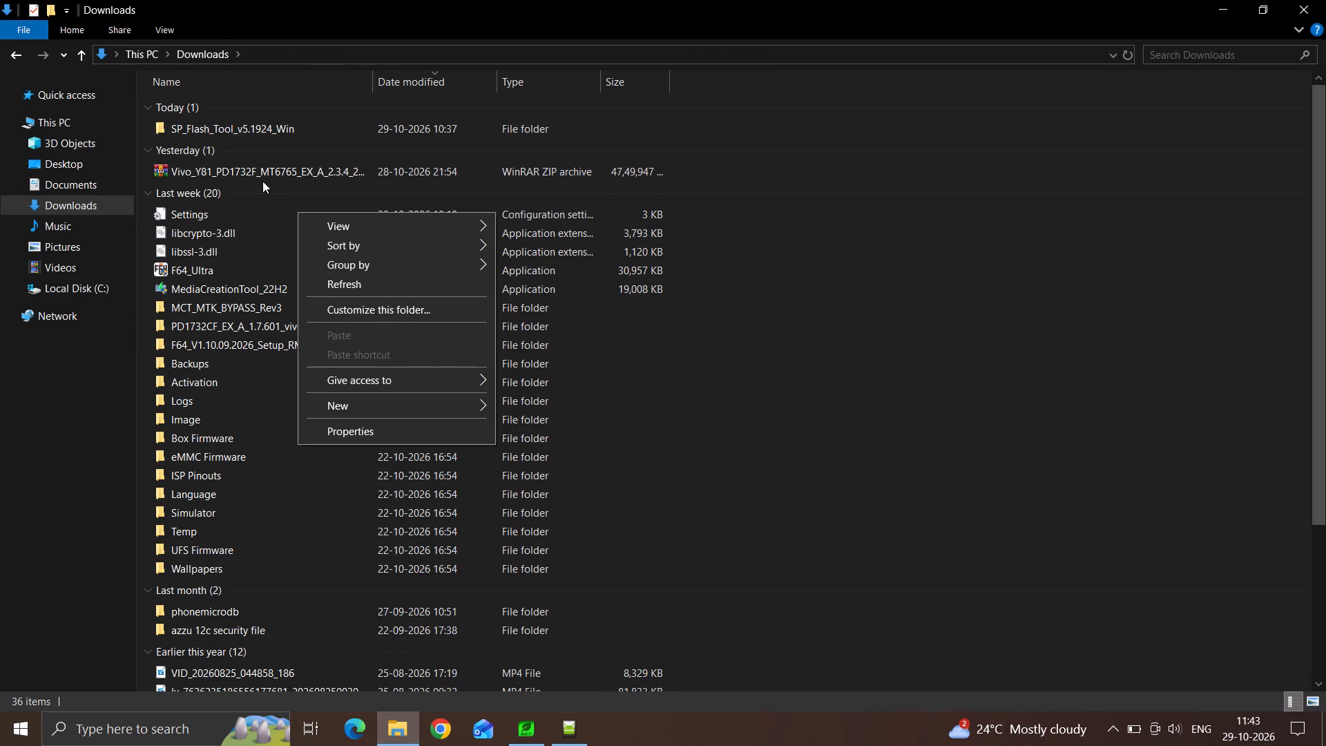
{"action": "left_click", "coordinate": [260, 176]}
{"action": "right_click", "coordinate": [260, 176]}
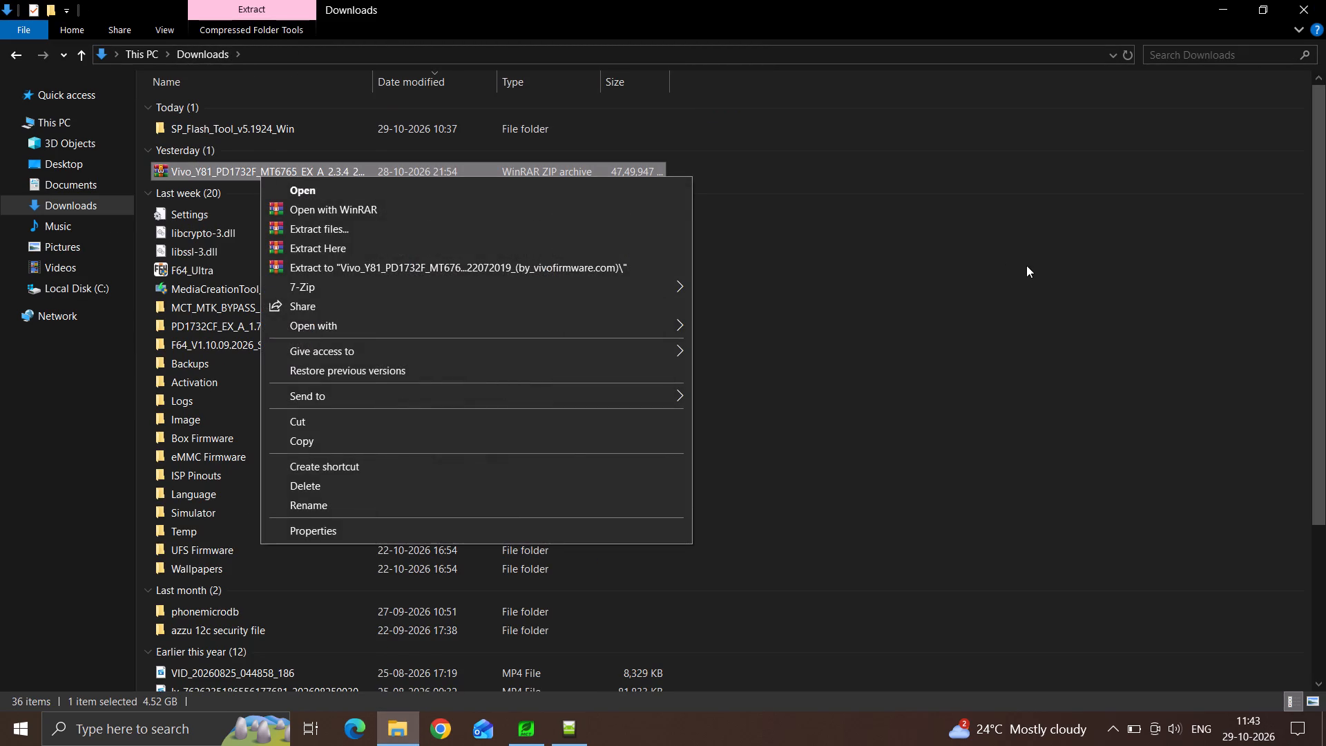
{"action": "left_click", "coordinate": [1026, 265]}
Extract the remaining Vivo_Y81_PD1732F_MT6765_EX_A_2.3.4 ZIP archive directly into the Downloads folder with WinRAR.
{"action": "scroll", "coordinate": [345, 200], "scroll_direction": "up", "scroll_amount": 5}
{"action": "scroll", "coordinate": [345, 200], "scroll_direction": "down", "scroll_amount": 1}
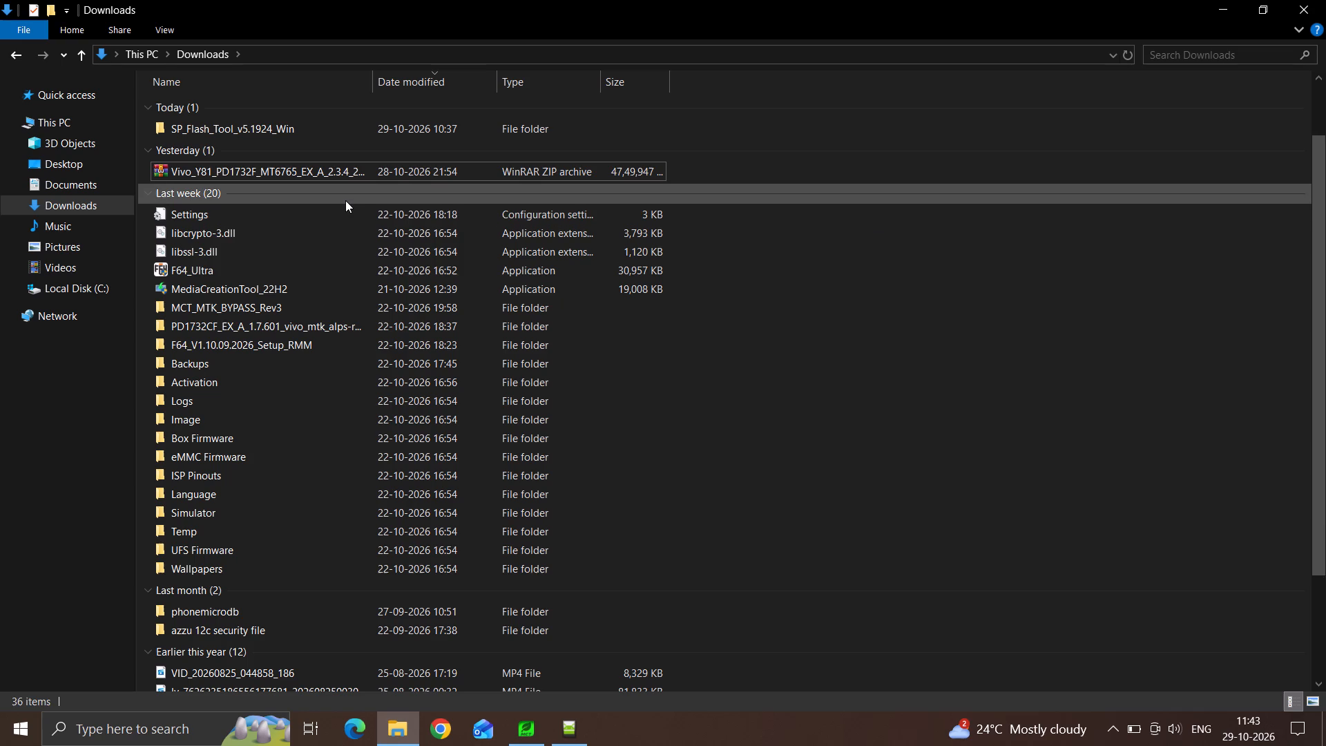
{"action": "scroll", "coordinate": [345, 200], "scroll_direction": "down", "scroll_amount": 4}
{"action": "scroll", "coordinate": [345, 200], "scroll_direction": "up", "scroll_amount": 3}
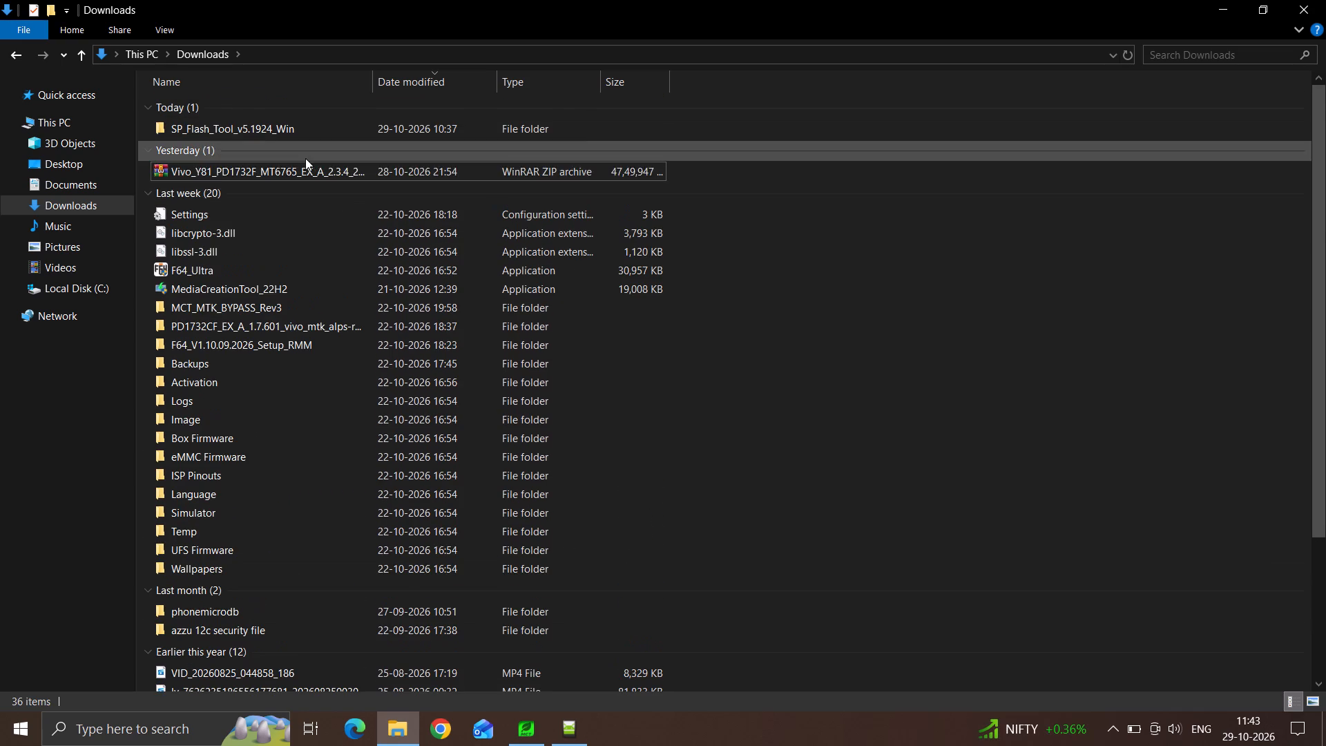
{"action": "scroll", "coordinate": [275, 170], "scroll_direction": "up", "scroll_amount": 2}
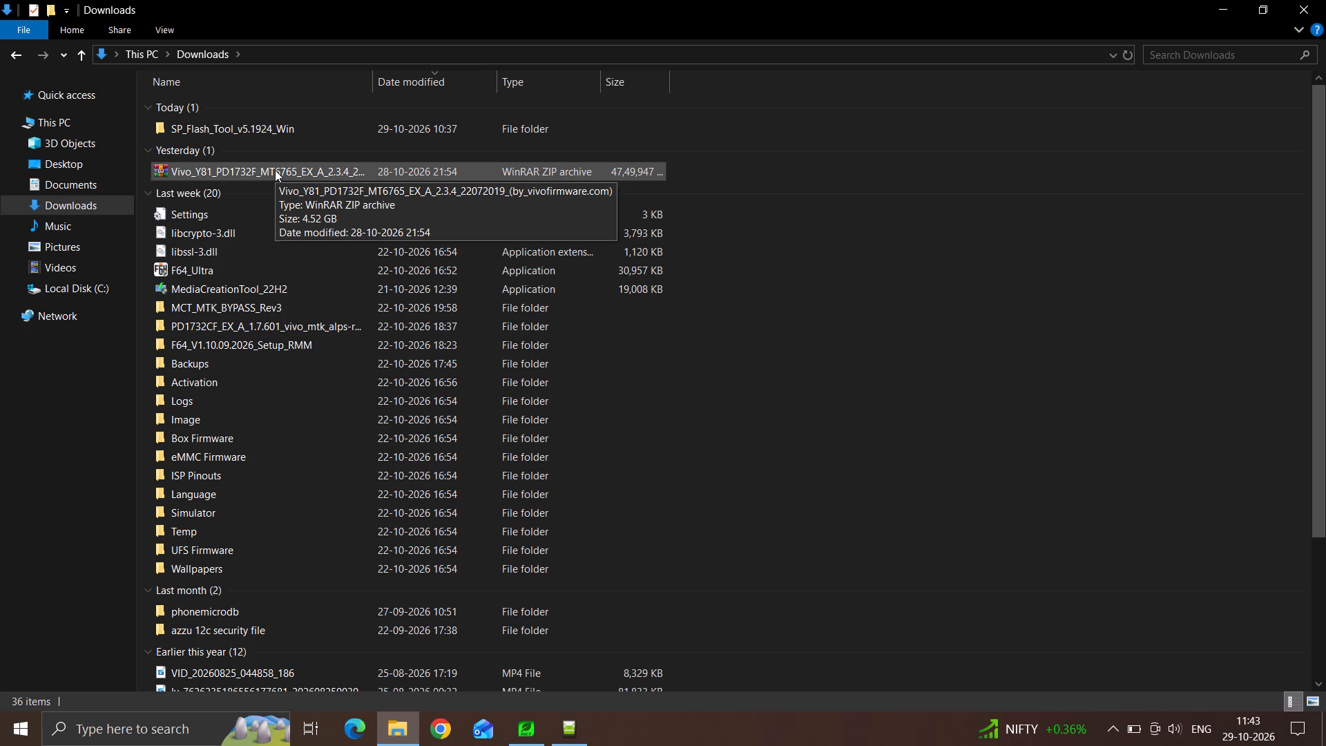
{"action": "right_click", "coordinate": [275, 170]}
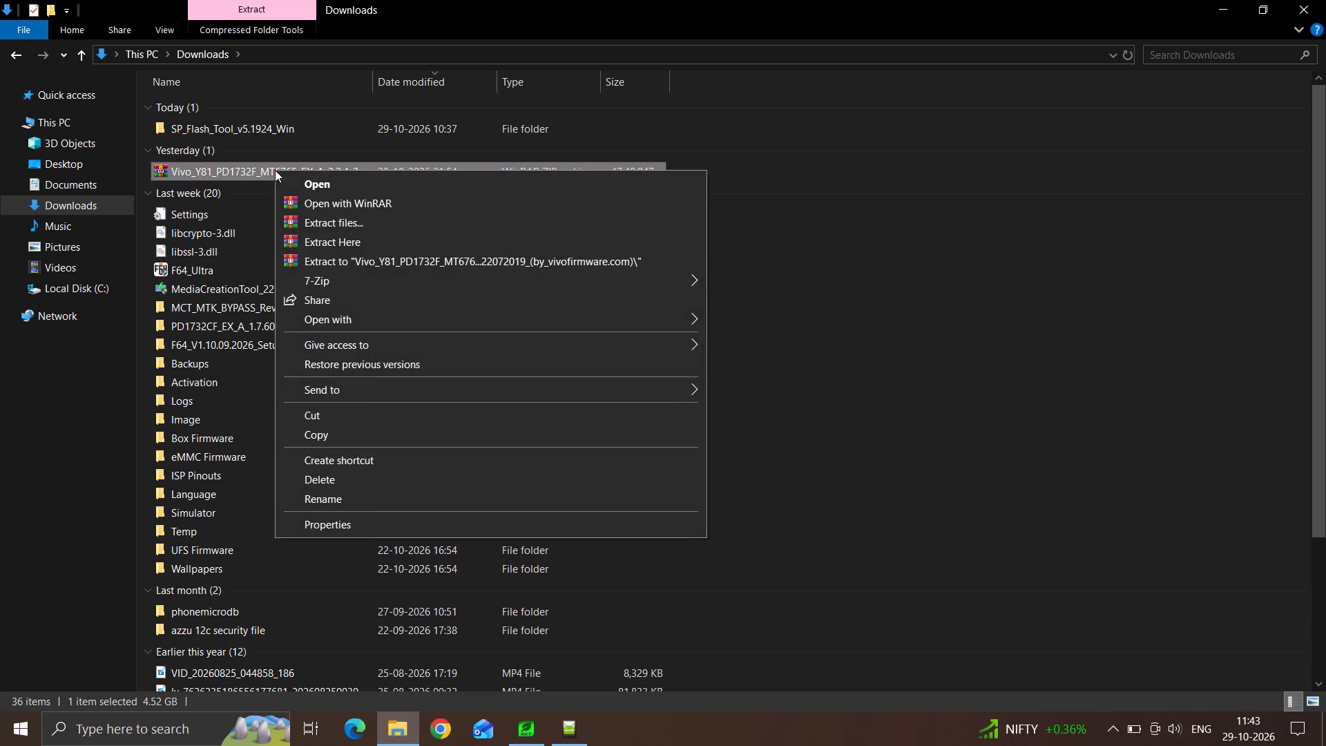
{"action": "left_click", "coordinate": [352, 245]}
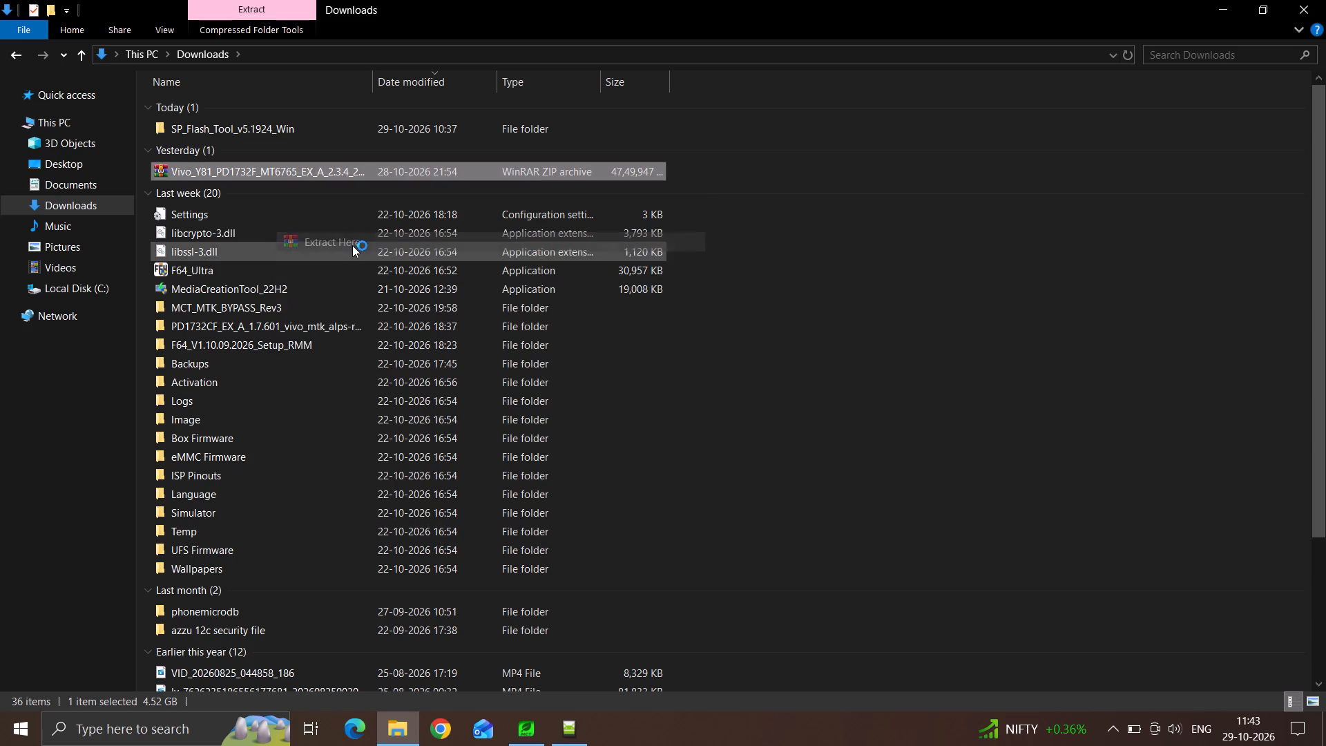
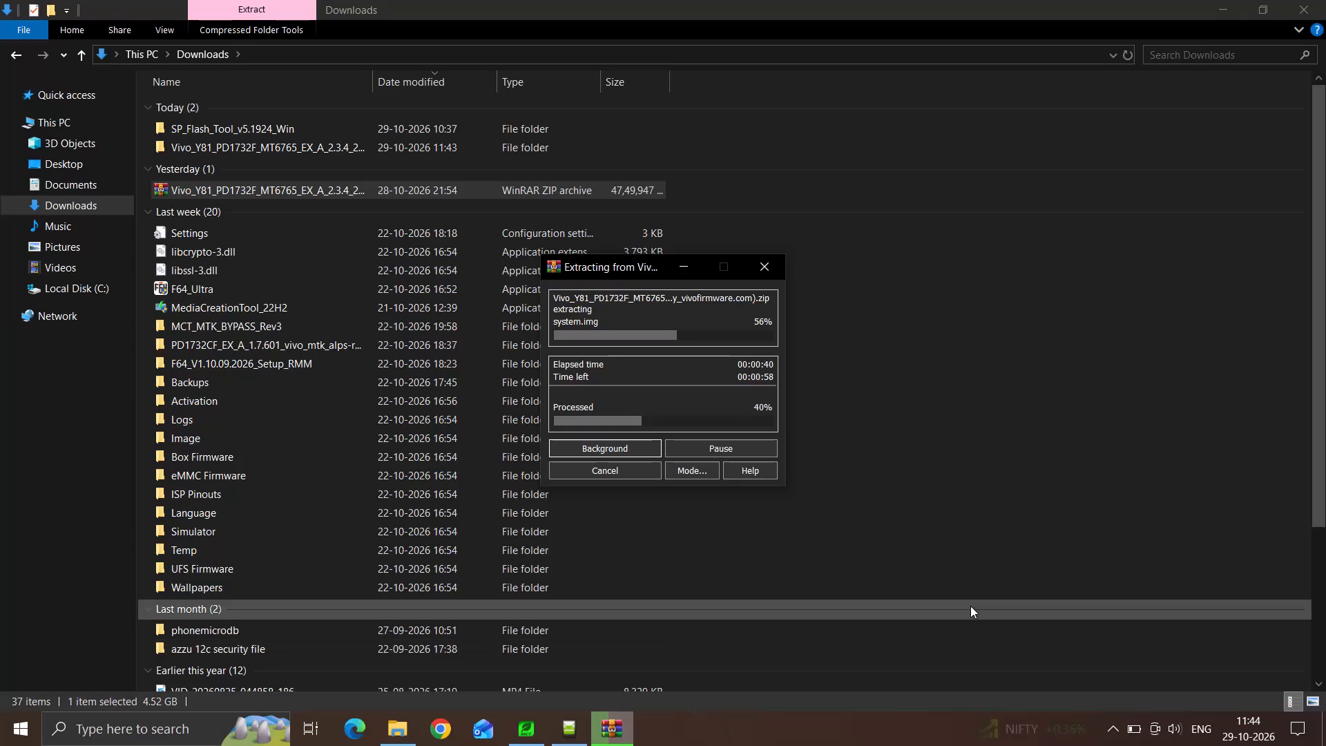
Set the laptop's power mode on battery to Battery saver while the firmware archive extracts.
{"action": "left_click", "coordinate": [1131, 745]}
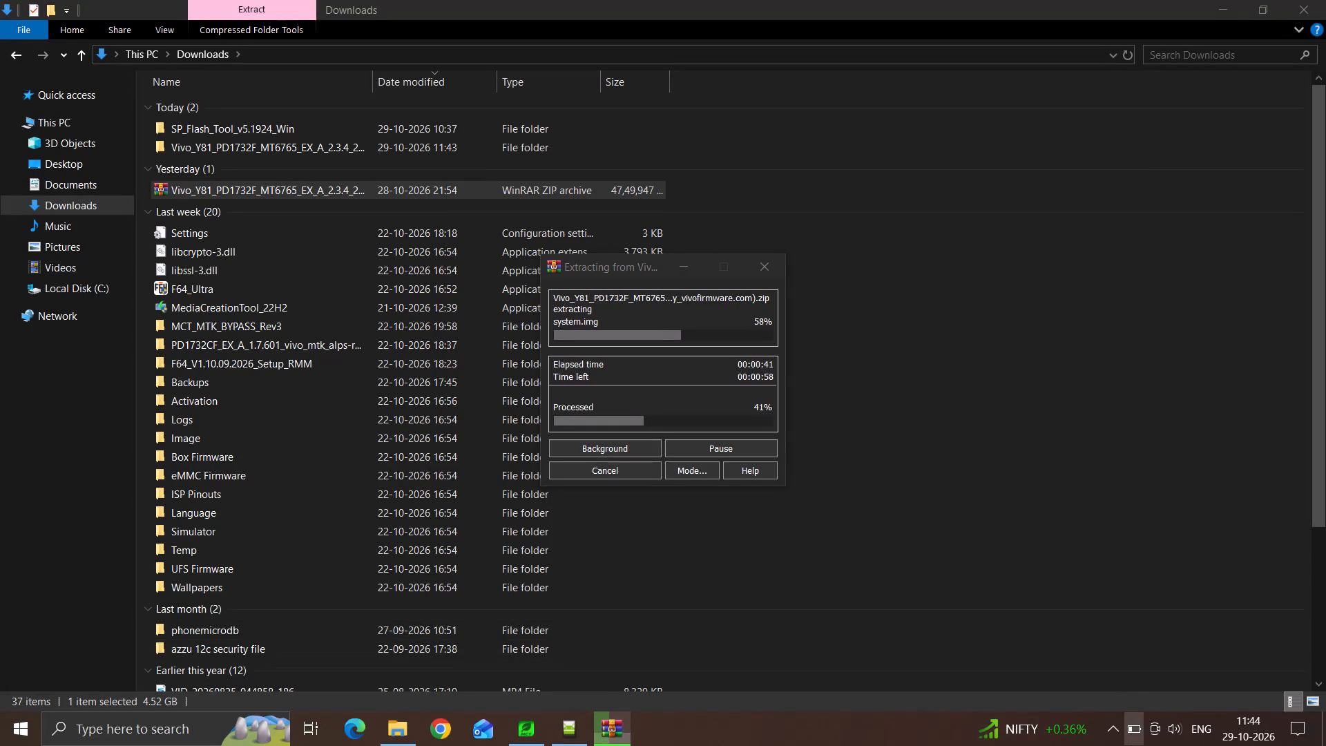
{"action": "left_click_drag", "start_coordinate": [1131, 745], "coordinate": [1169, 738]}
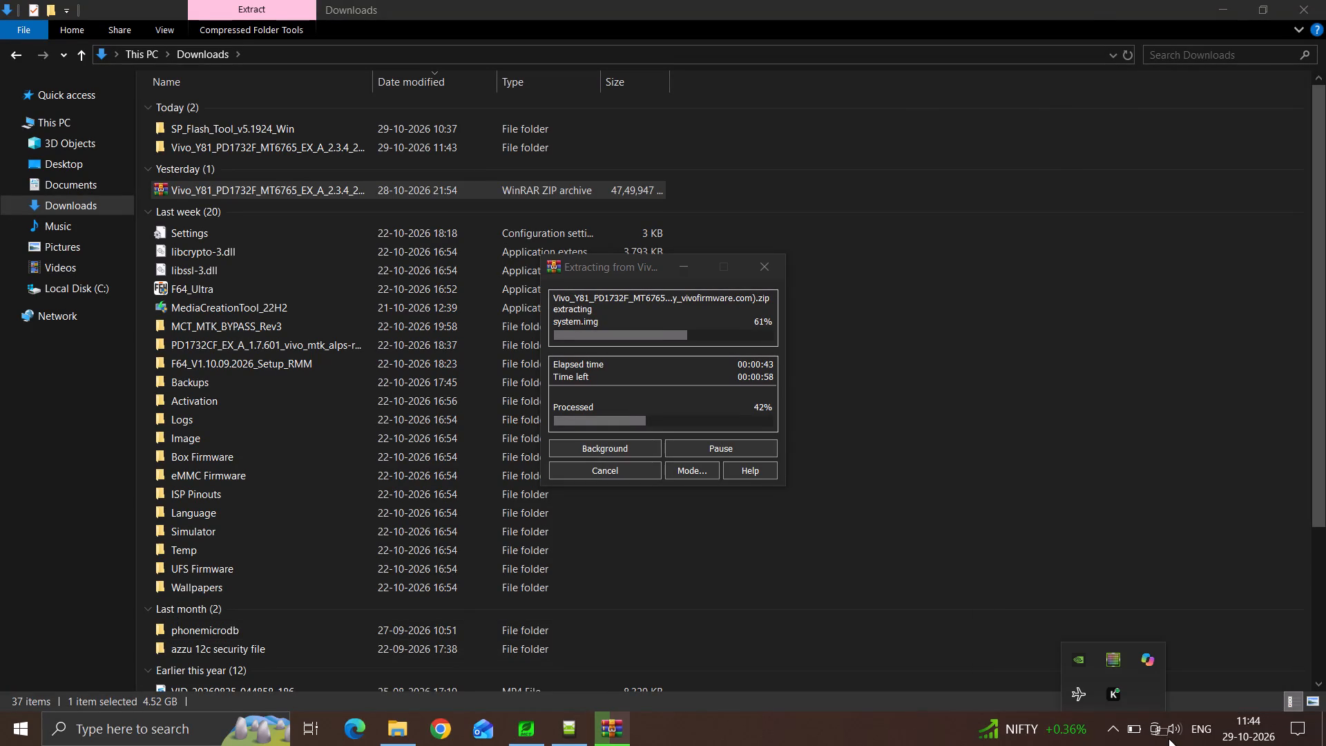
{"action": "left_click_drag", "start_coordinate": [1169, 738], "coordinate": [1132, 738]}
{"action": "left_click", "coordinate": [1132, 738]}
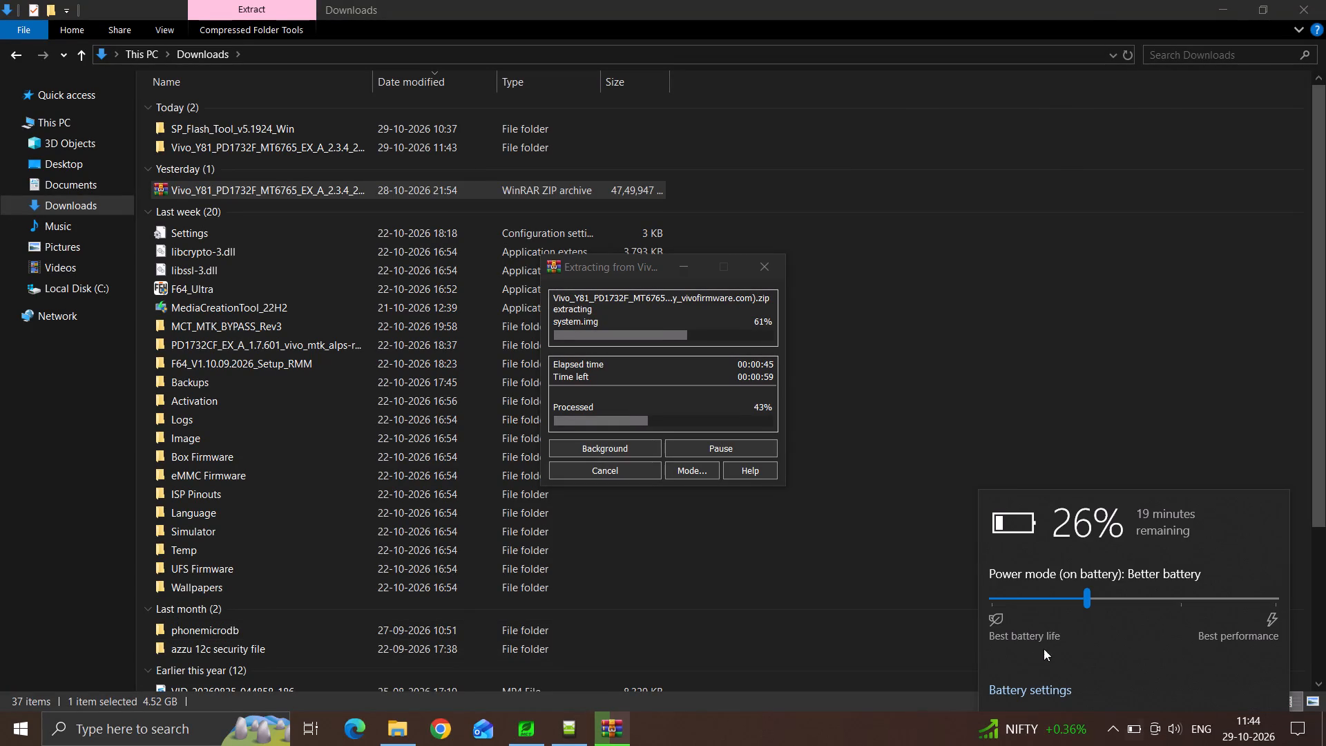
{"action": "left_click", "coordinate": [997, 593]}
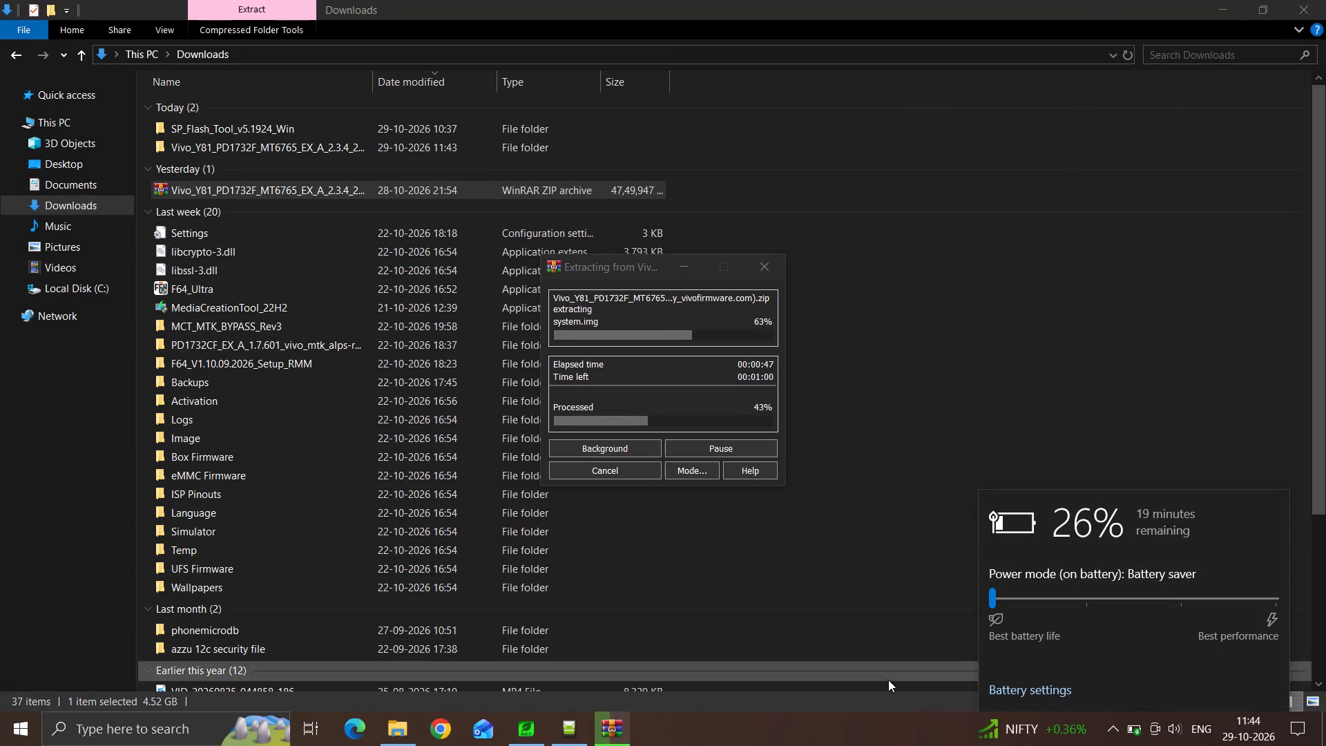
{"action": "left_click", "coordinate": [858, 717]}
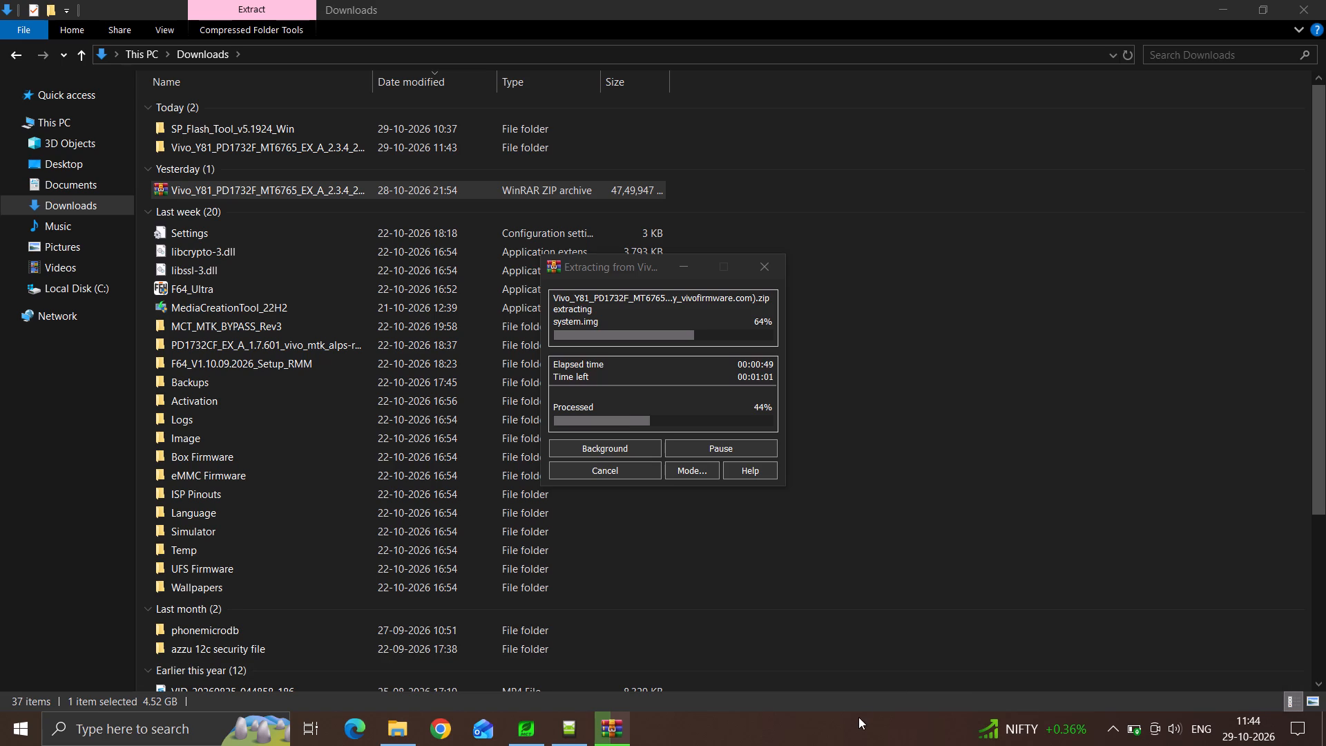
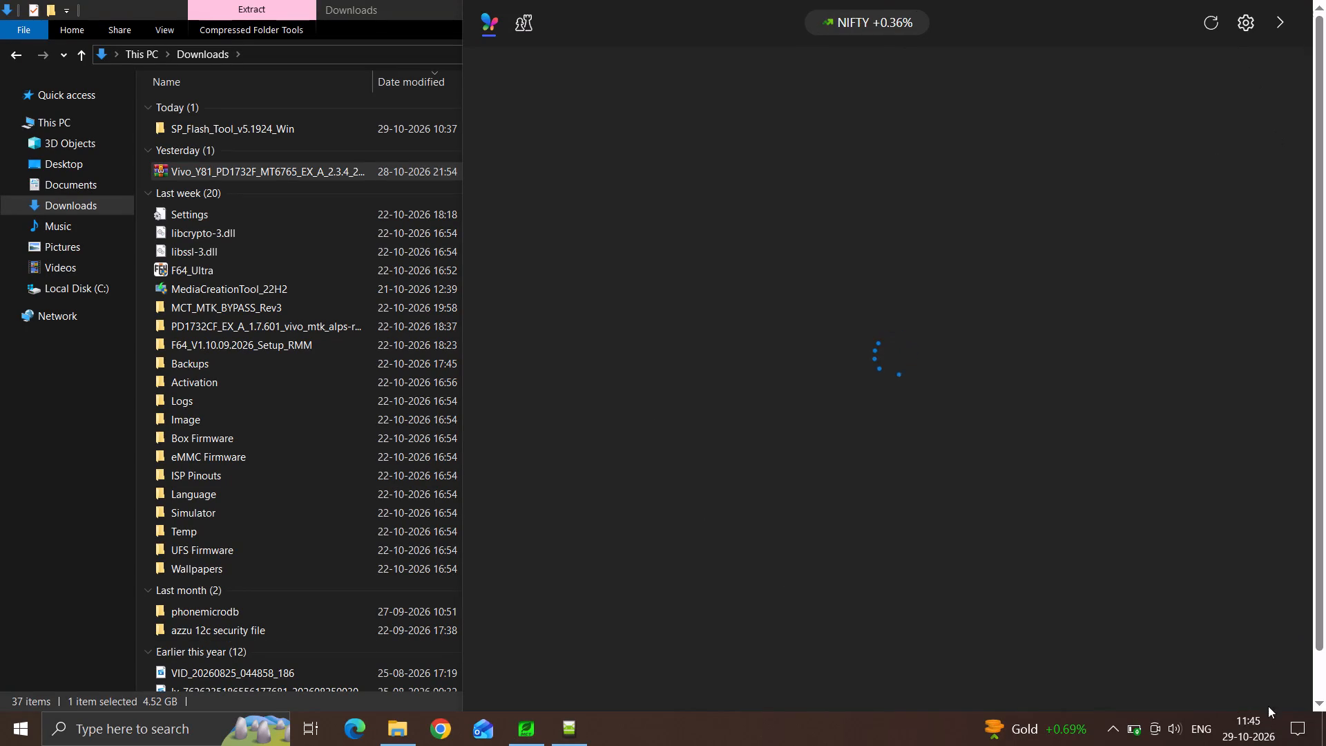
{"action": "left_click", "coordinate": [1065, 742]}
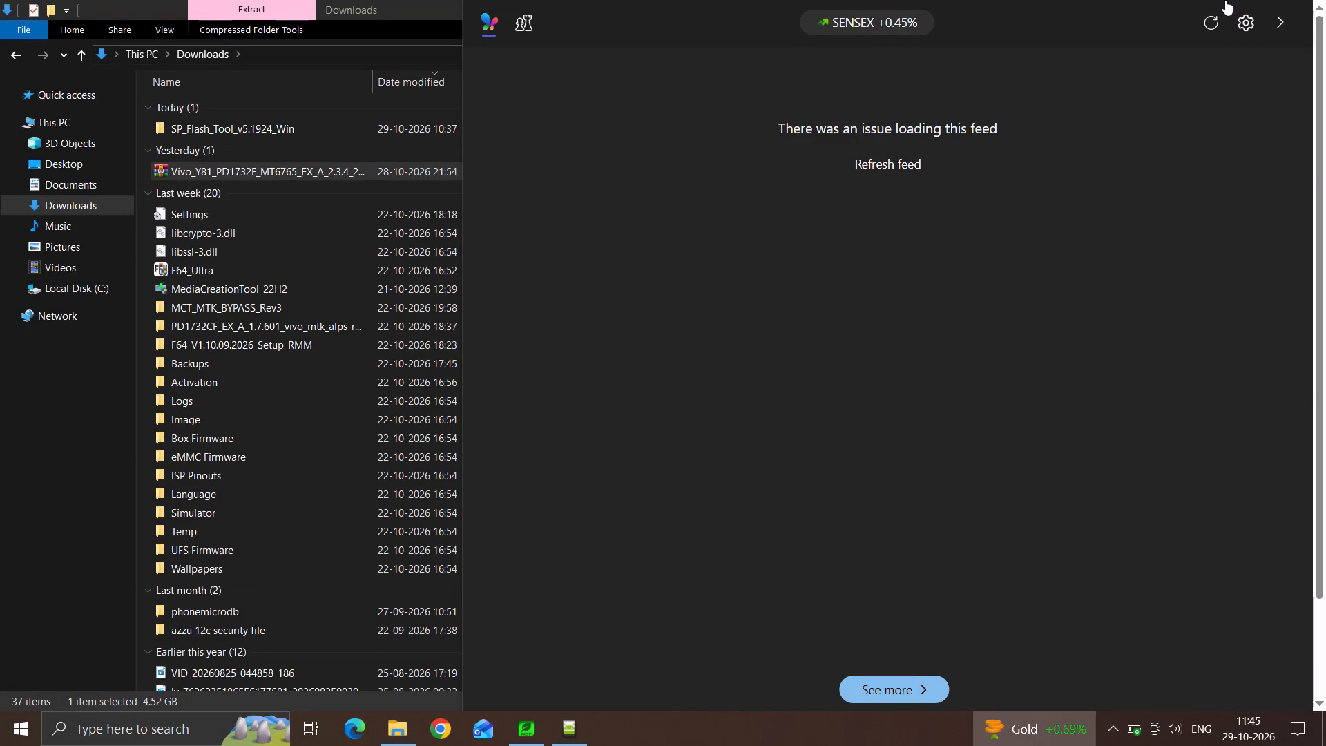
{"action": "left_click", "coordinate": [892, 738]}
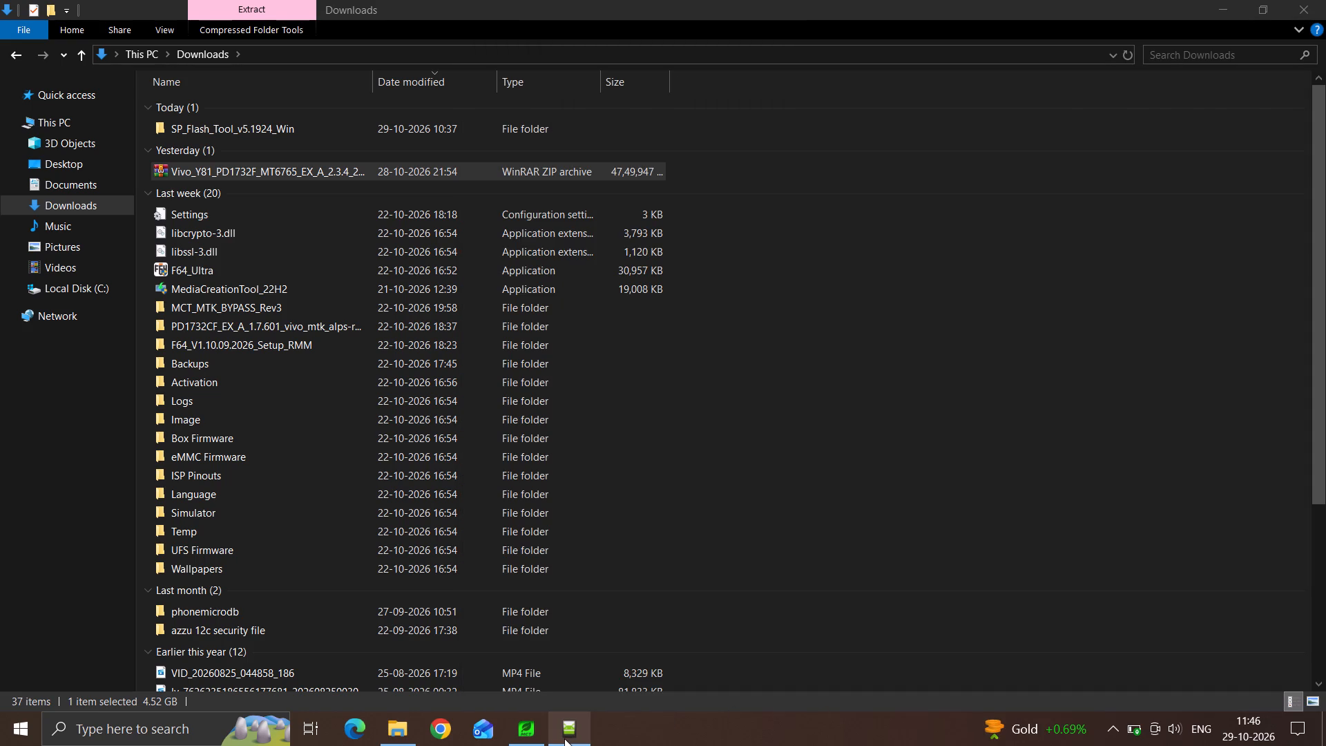
In SP Flash Tool, load the MT6765_Android_scatter file from the Firmware folder of the extracted Vivo_Y81_PD1732F_MT6765_EX_A_2.3.4 package in Downloads.
{"action": "left_click", "coordinate": [564, 738]}
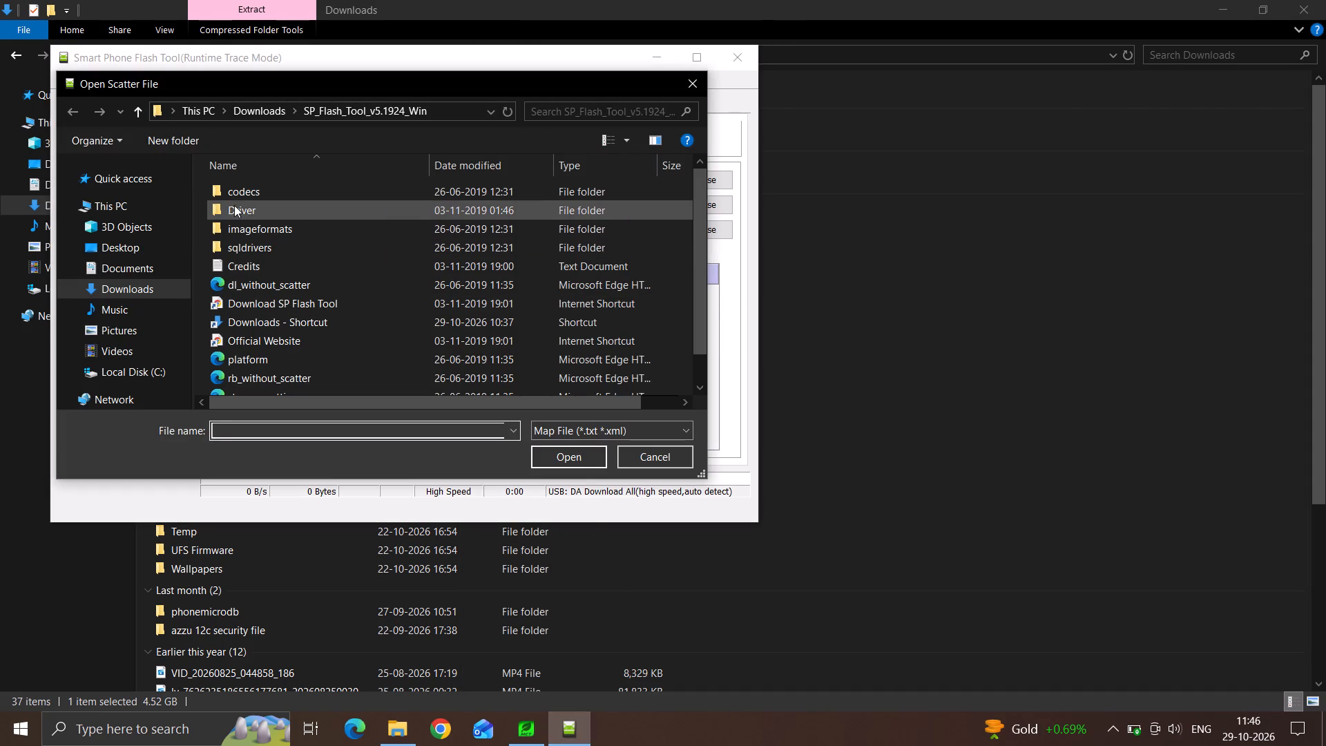
{"action": "left_click", "coordinate": [159, 286]}
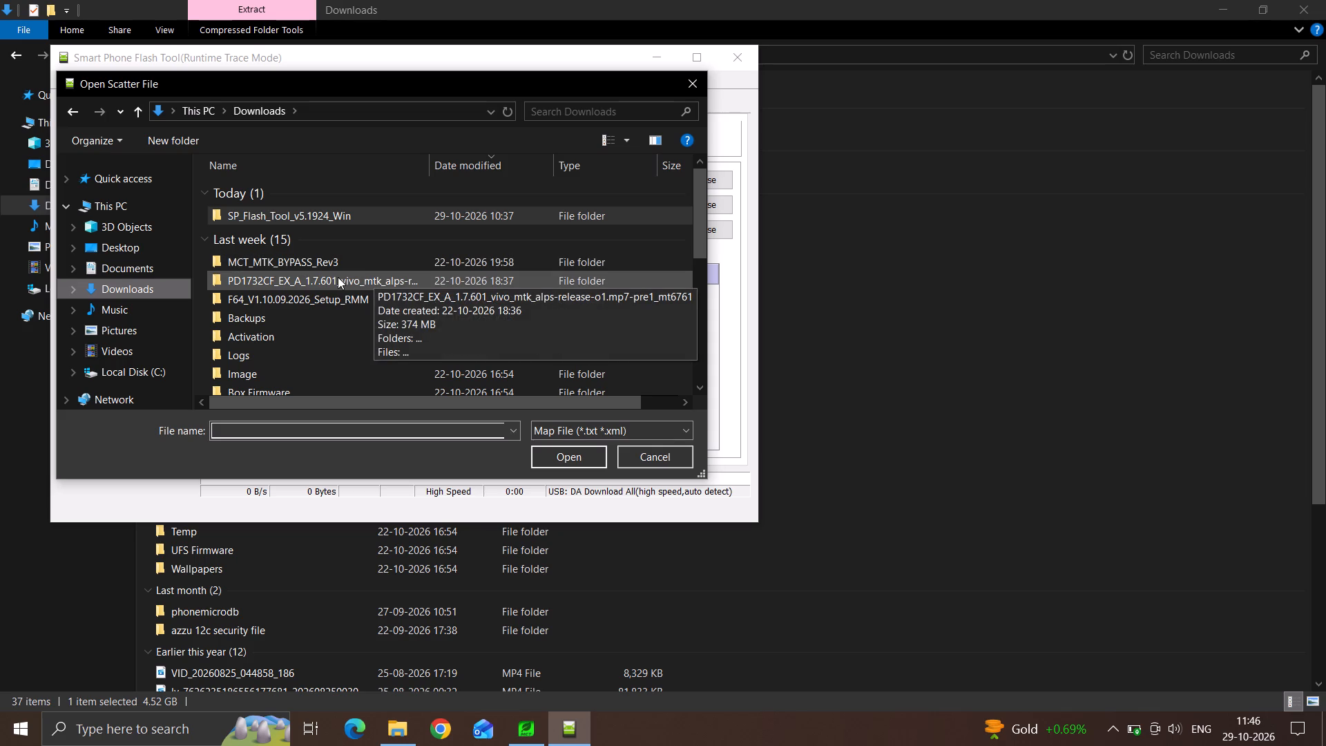
{"action": "scroll", "coordinate": [338, 277], "scroll_direction": "down", "scroll_amount": 1}
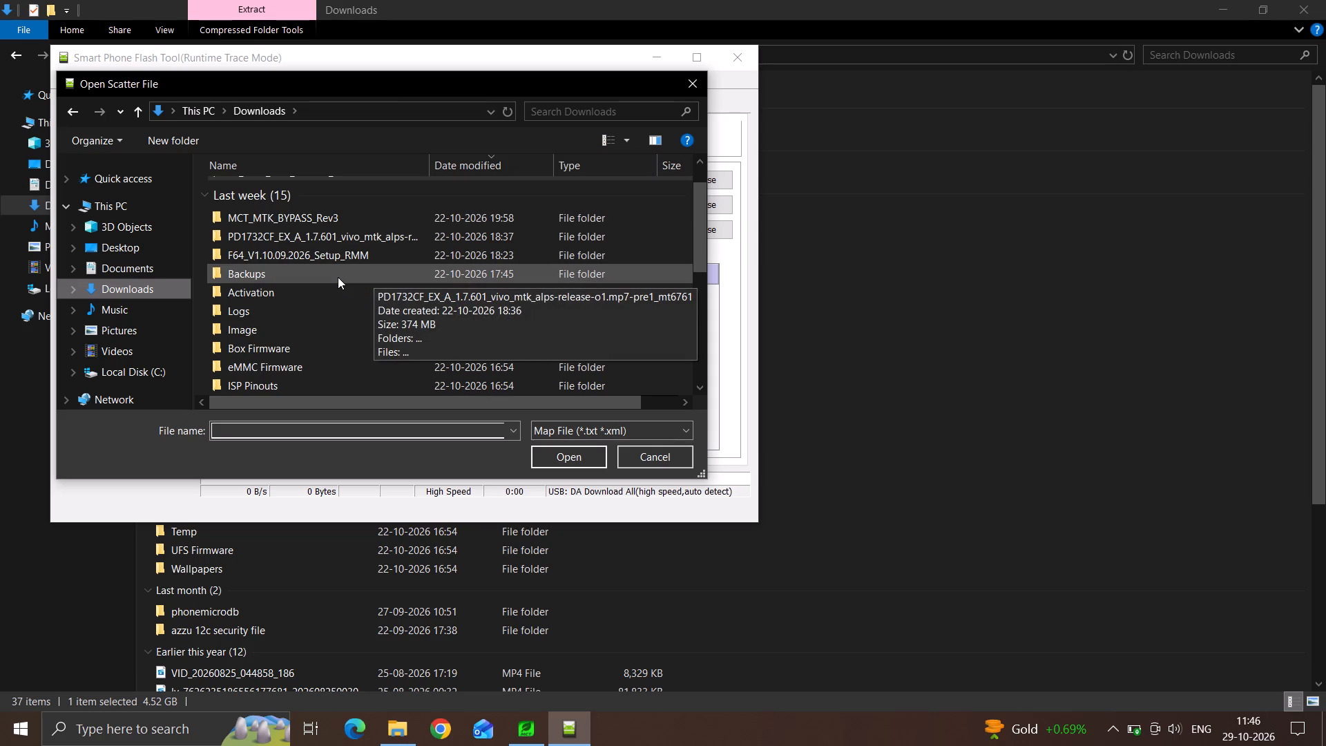
{"action": "scroll", "coordinate": [338, 277], "scroll_direction": "down", "scroll_amount": 3}
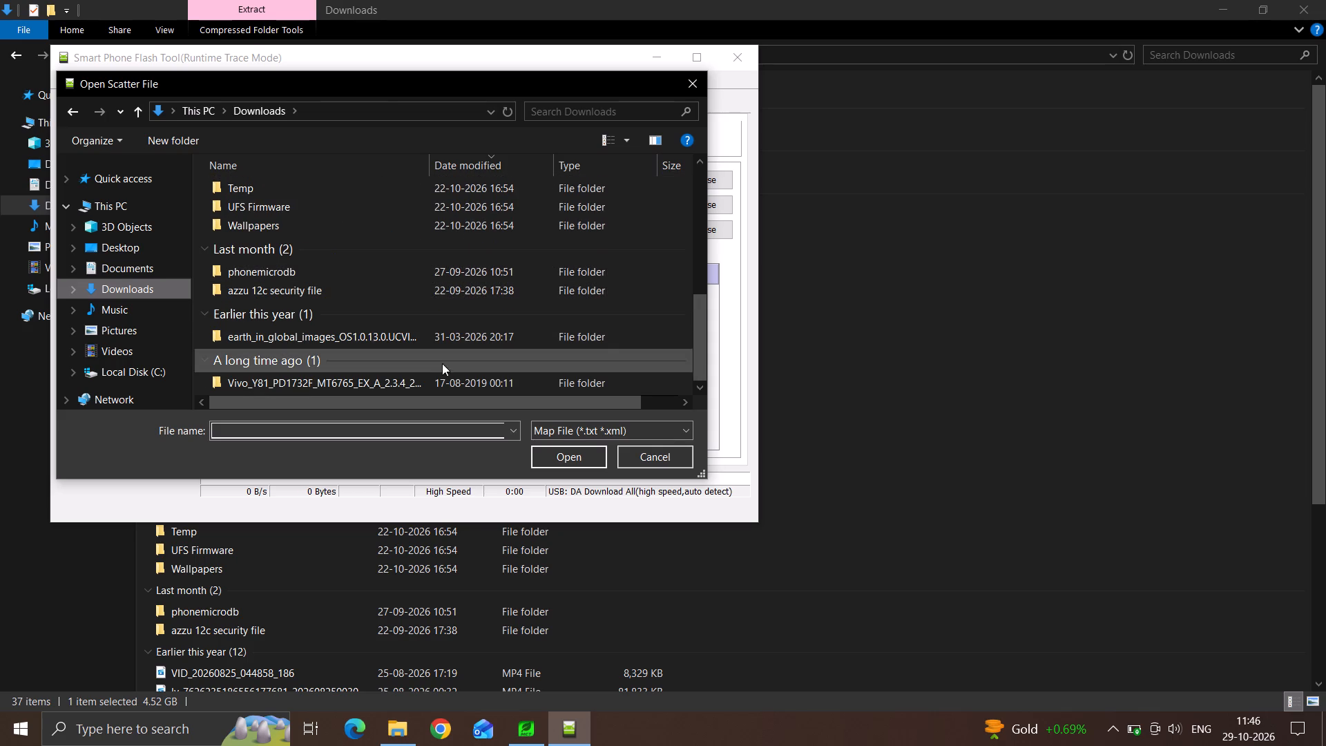
{"action": "left_click_drag", "start_coordinate": [394, 393], "coordinate": [379, 385]}
{"action": "double_click", "coordinate": [379, 385]}
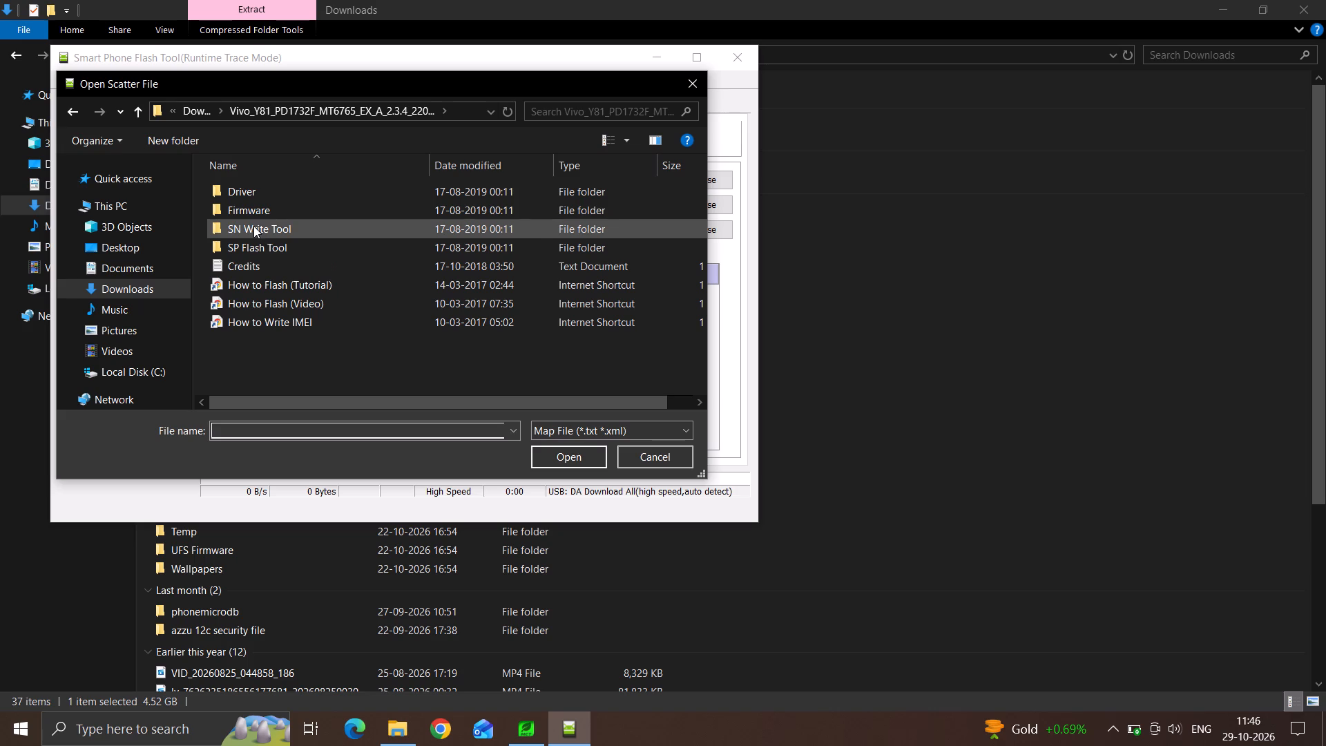
{"action": "double_click", "coordinate": [251, 211]}
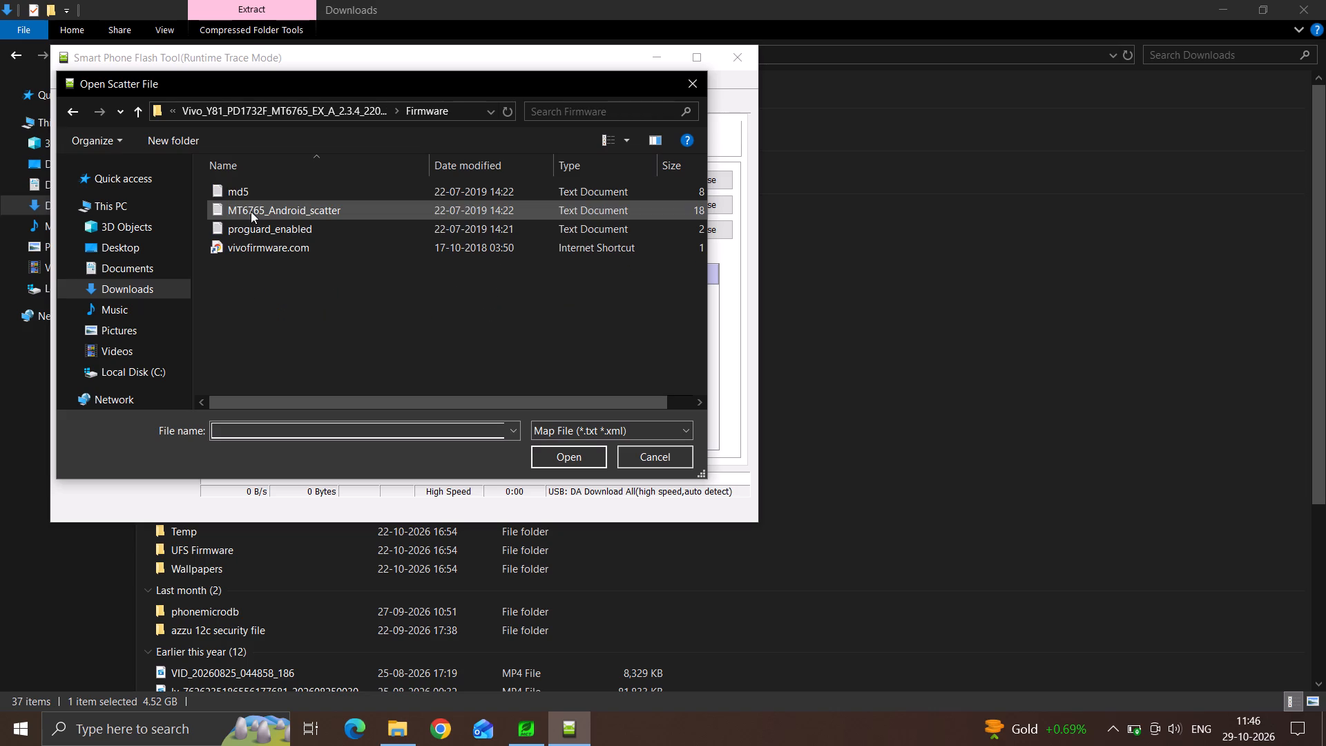
{"action": "double_click", "coordinate": [251, 211]}
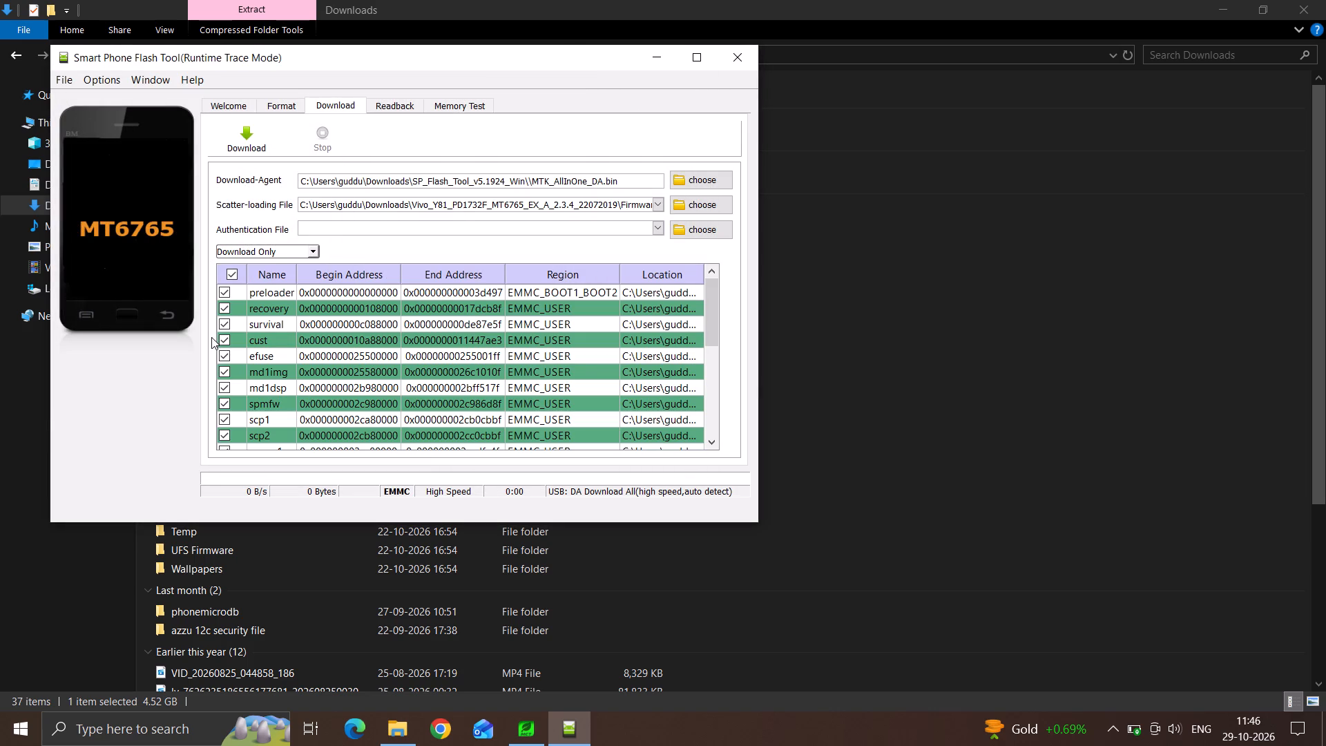
Exclude the cust partition from the flash.
{"action": "left_click", "coordinate": [224, 337]}
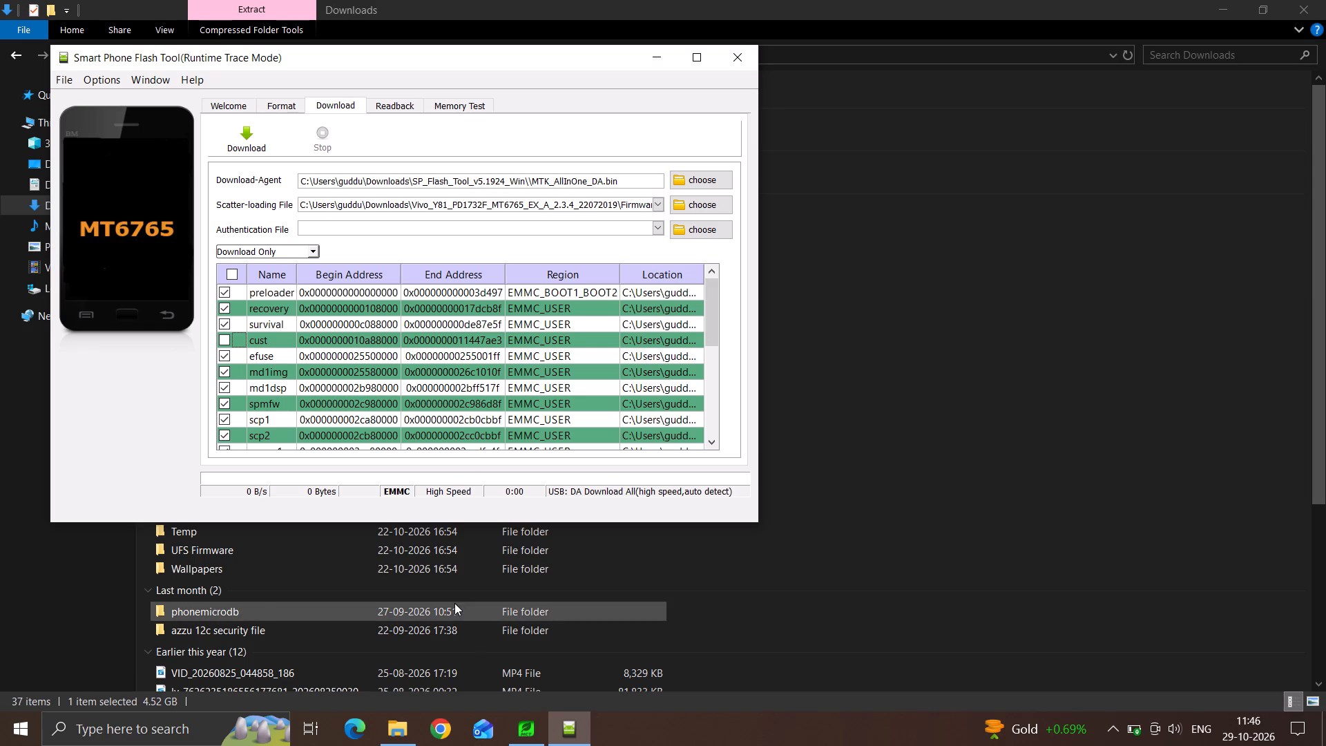
Check the Mediatek Bypass Tool's log, then start the Download Only flash in SP Flash Tool.
{"action": "left_click", "coordinate": [518, 722]}
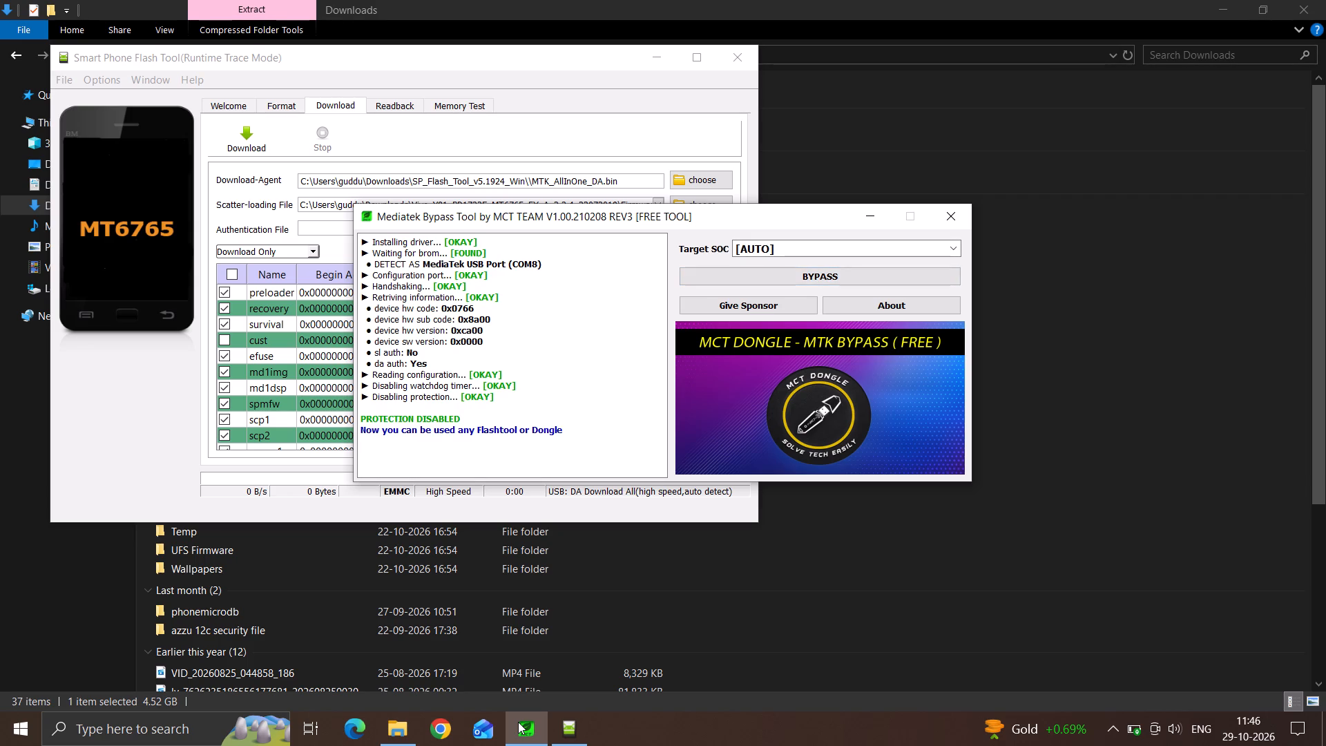
{"action": "left_click", "coordinate": [259, 135]}
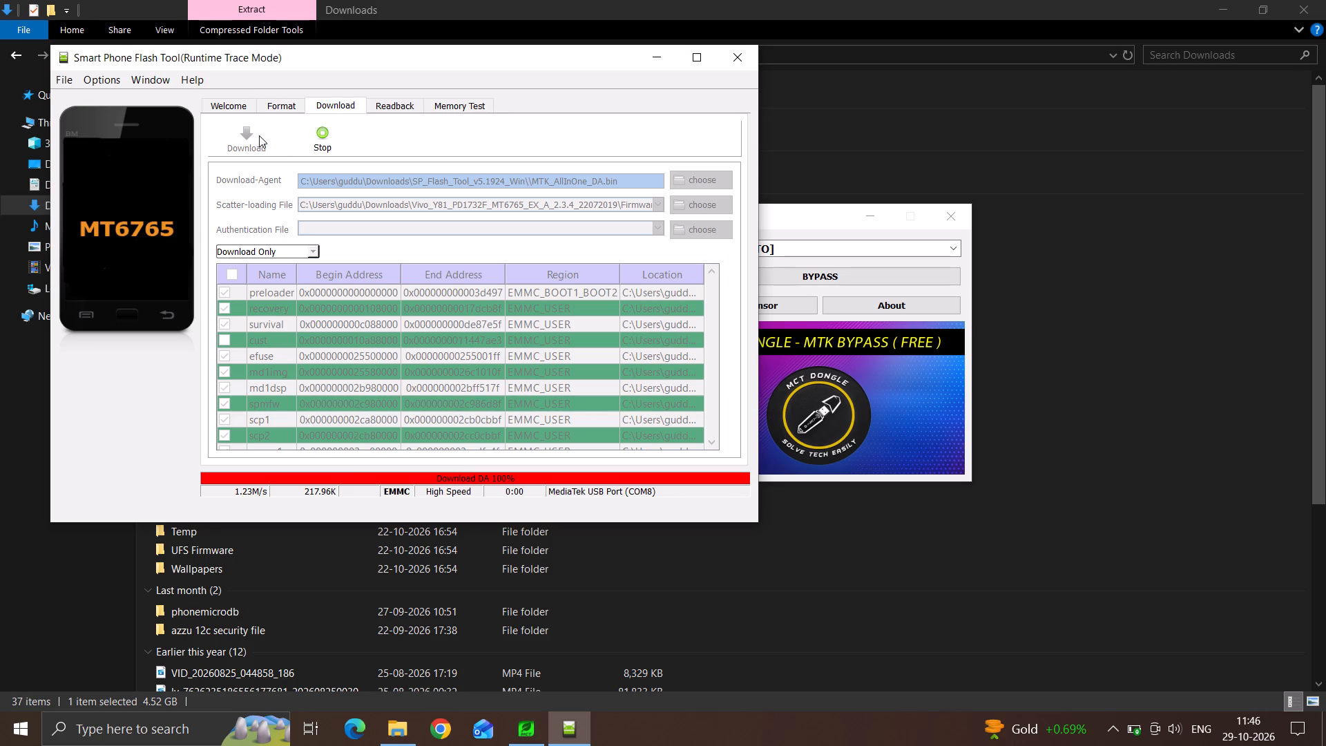
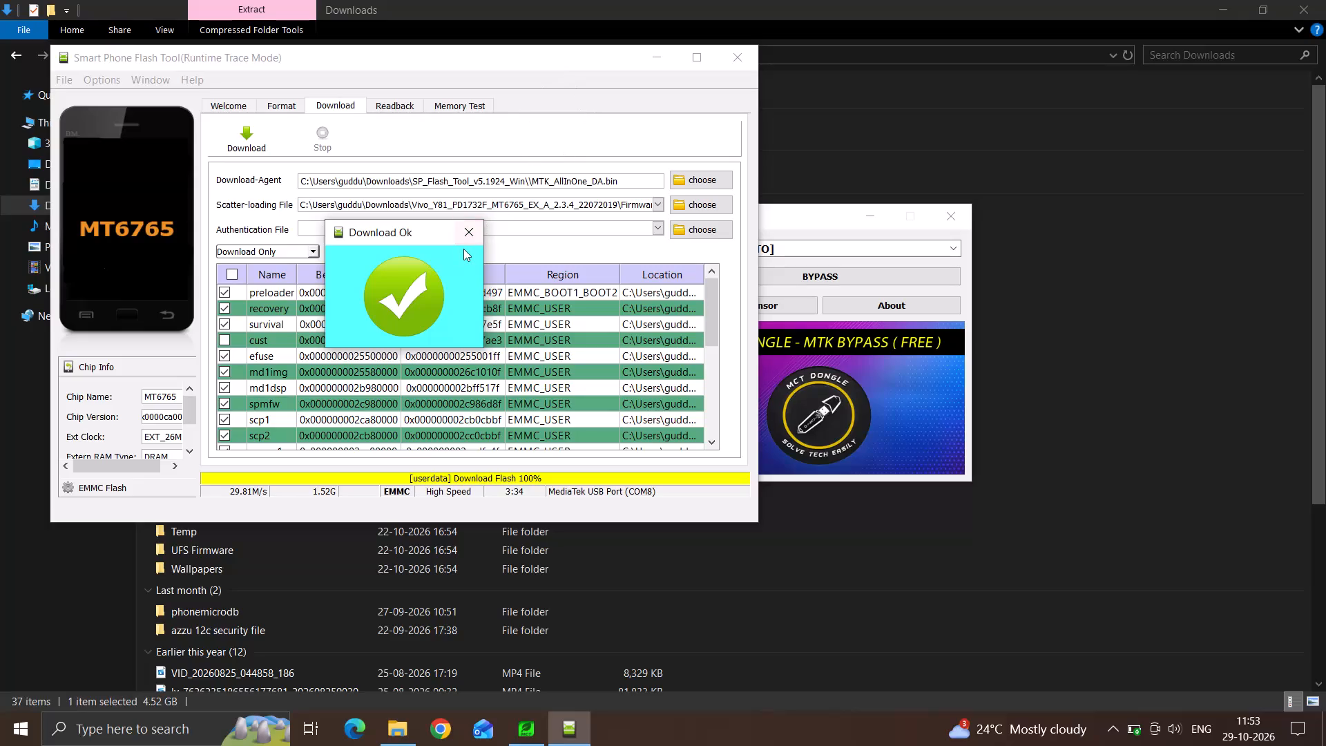
Dismiss the flash completion notice and close SP Flash Tool.
{"action": "left_click", "coordinate": [463, 238]}
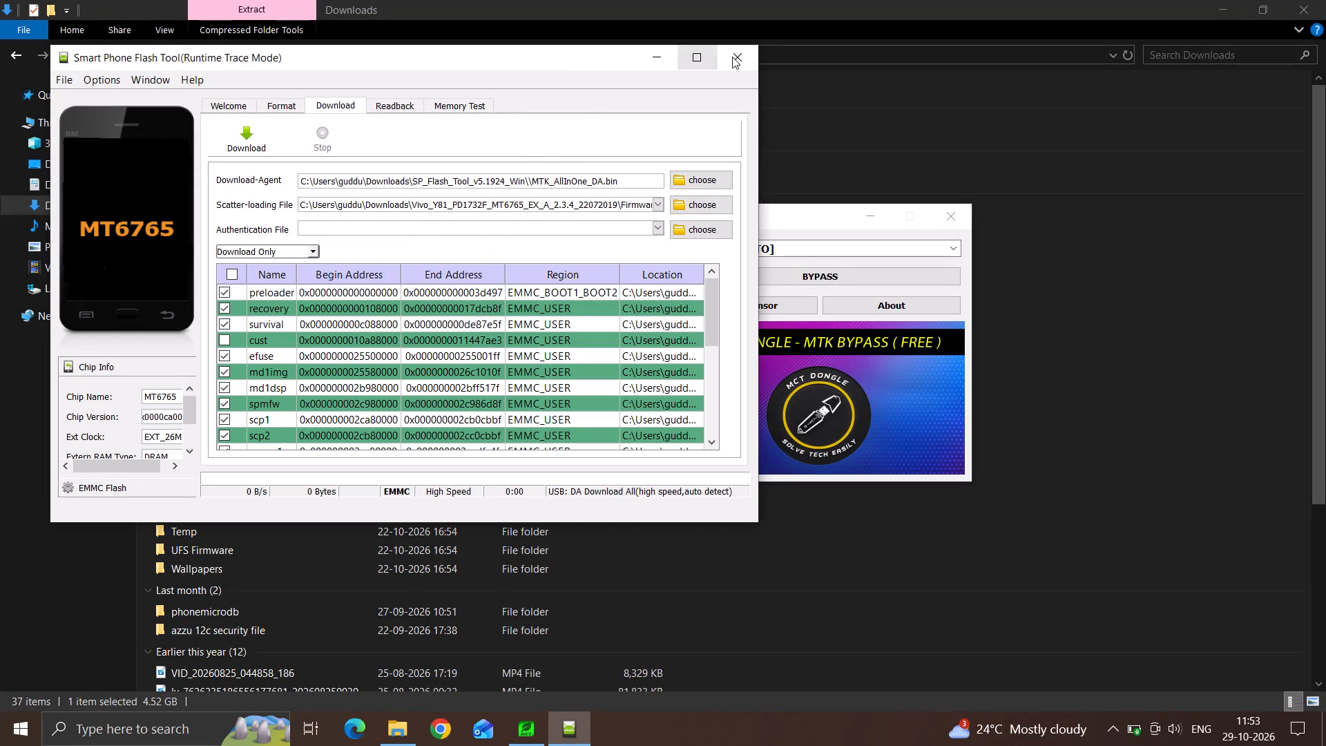
{"action": "left_click", "coordinate": [744, 59]}
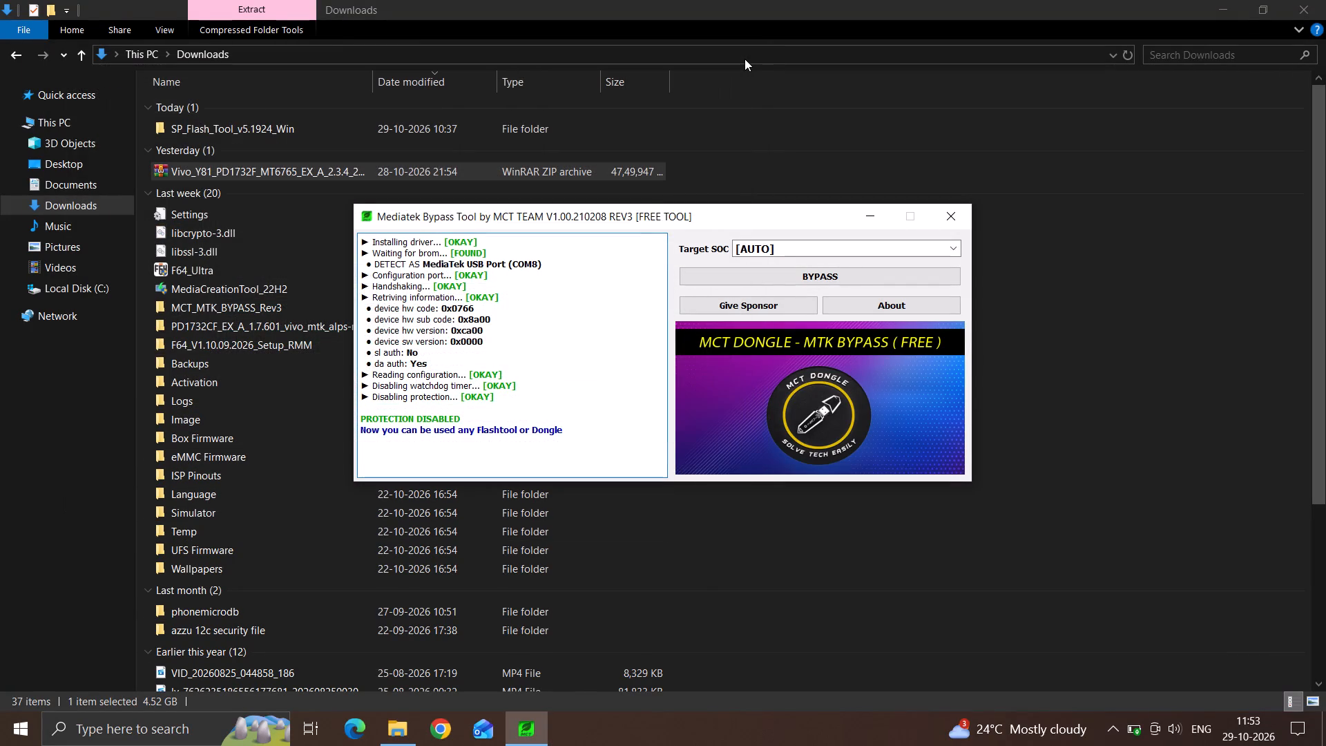
Open the Windows power options to shut down the computer.
{"action": "left_click", "coordinate": [11, 727]}
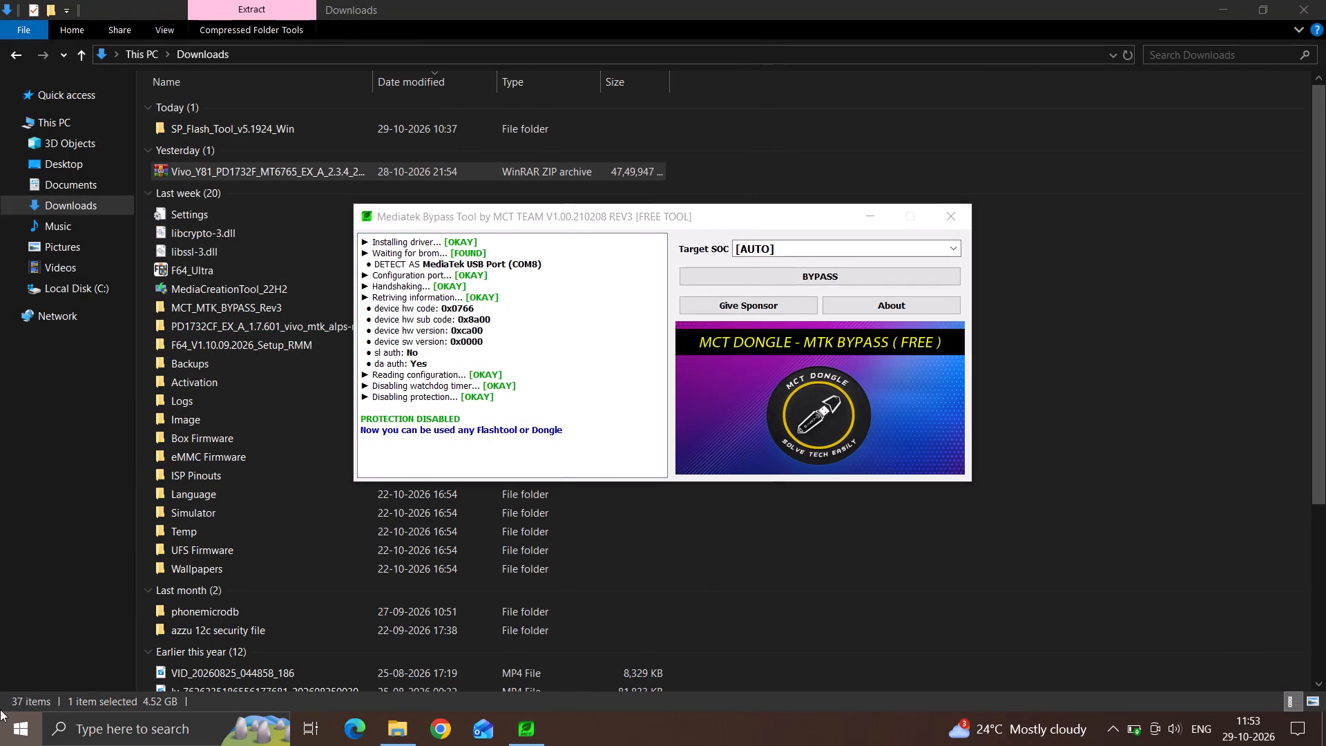
{"action": "left_click", "coordinate": [5, 696]}
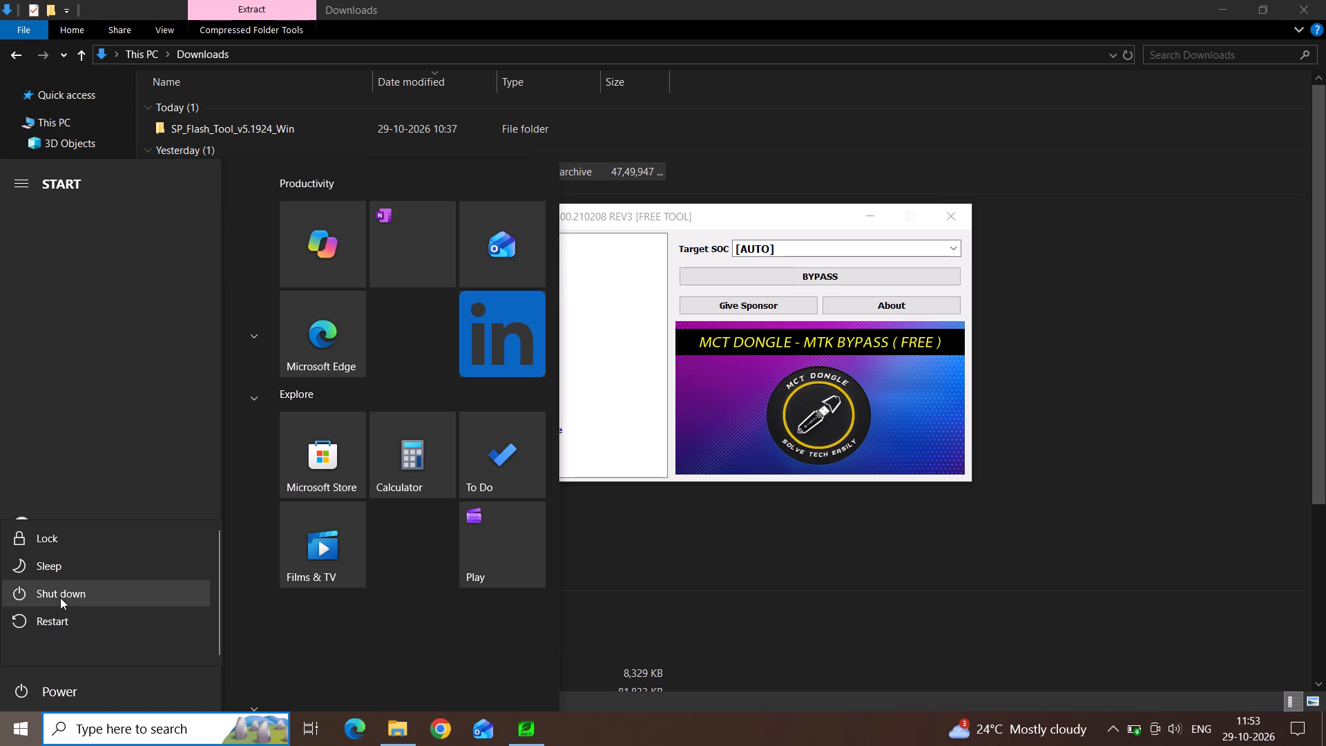